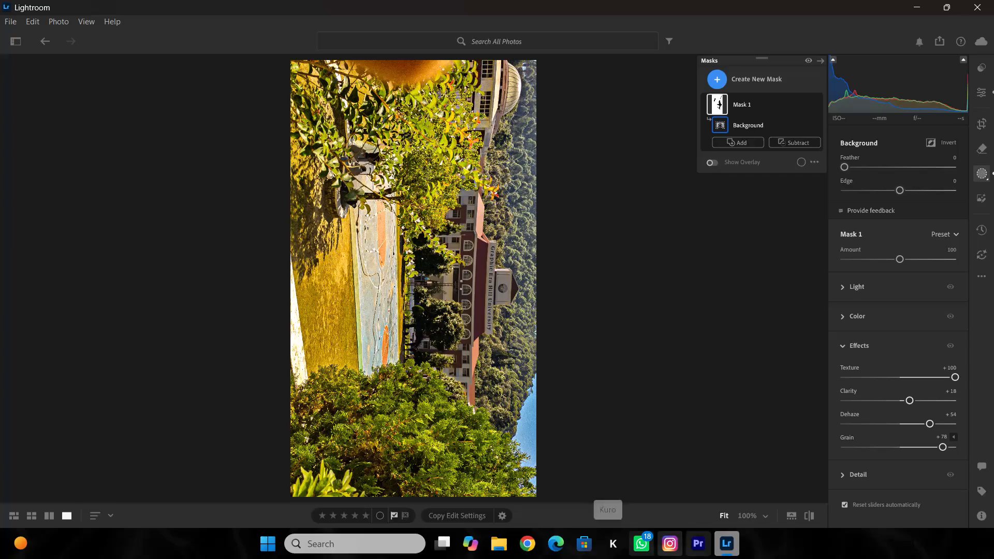
Switch to Adobe Premiere and open the recent project beat 3.
left_click(696, 538)
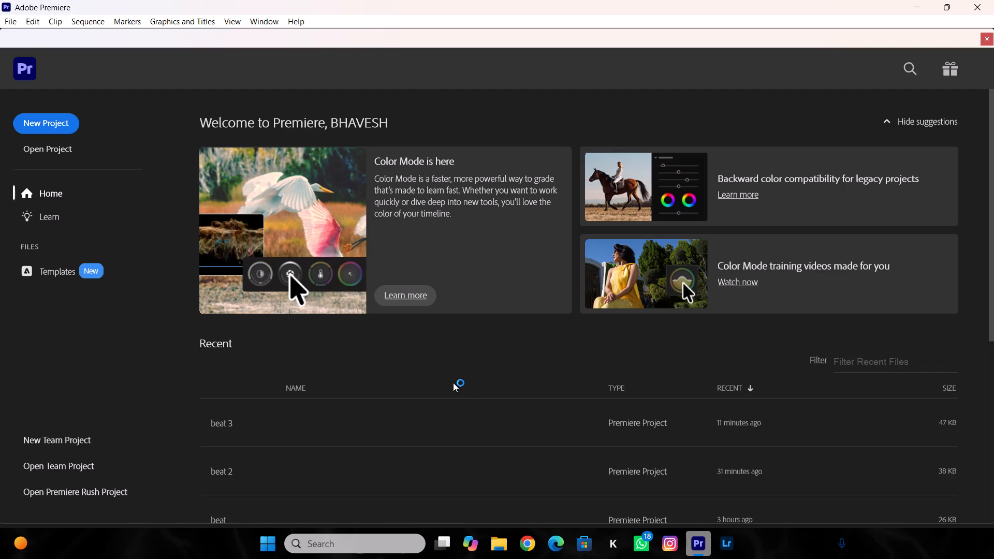
left_click(254, 424)
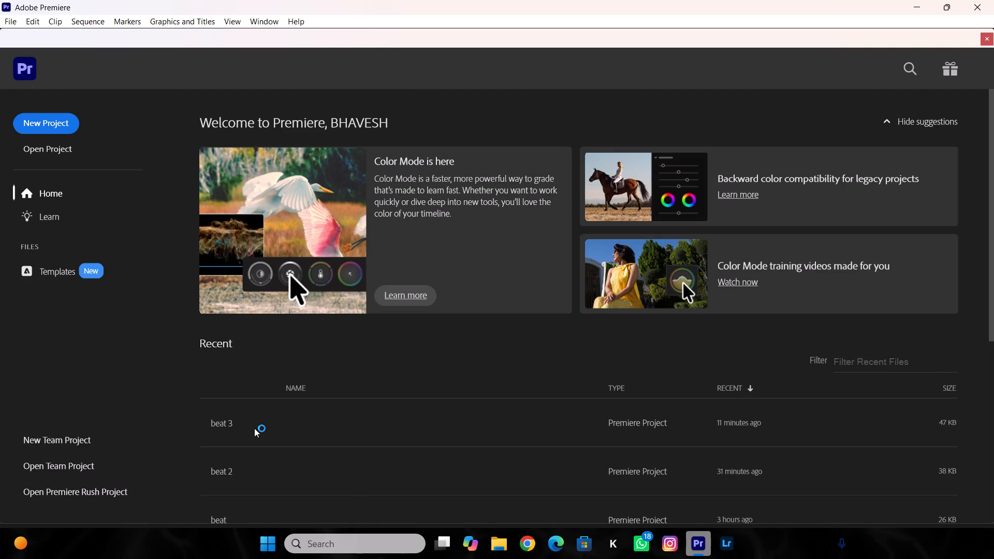
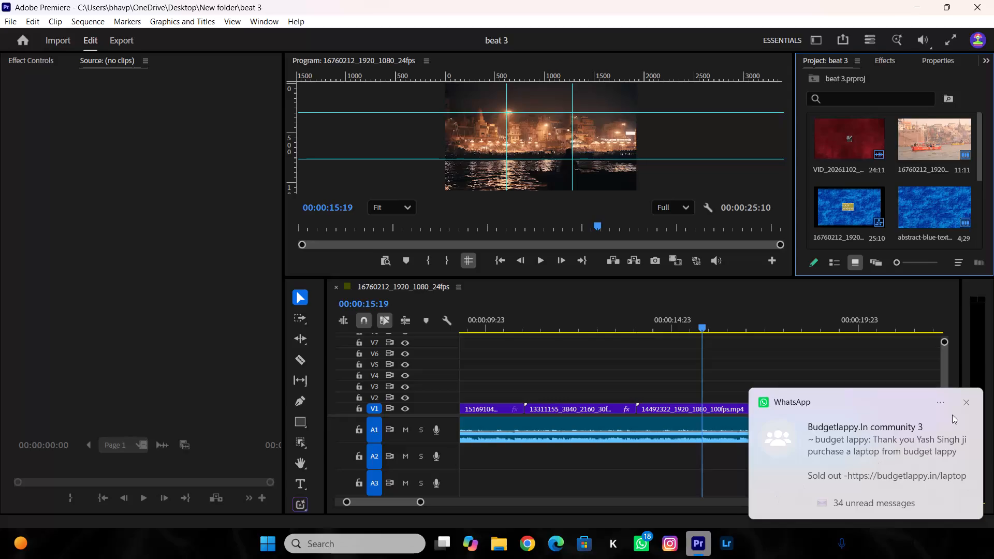
Dismiss the WhatsApp notification and move the playhead back to the sequence start at 00:00:00:00.
left_click(962, 409)
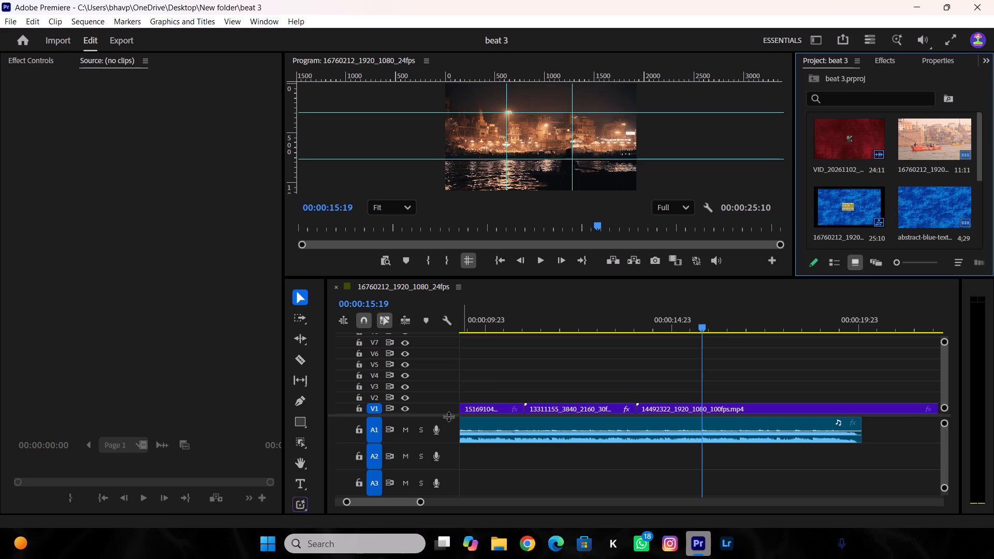
left_click_drag(718, 327, 649, 342)
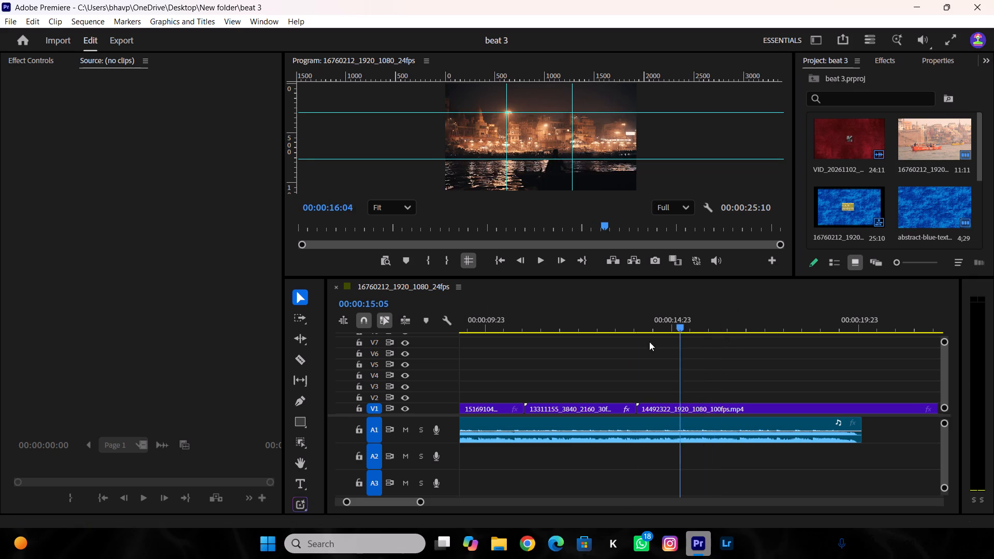
left_click_drag(649, 342, 179, 454)
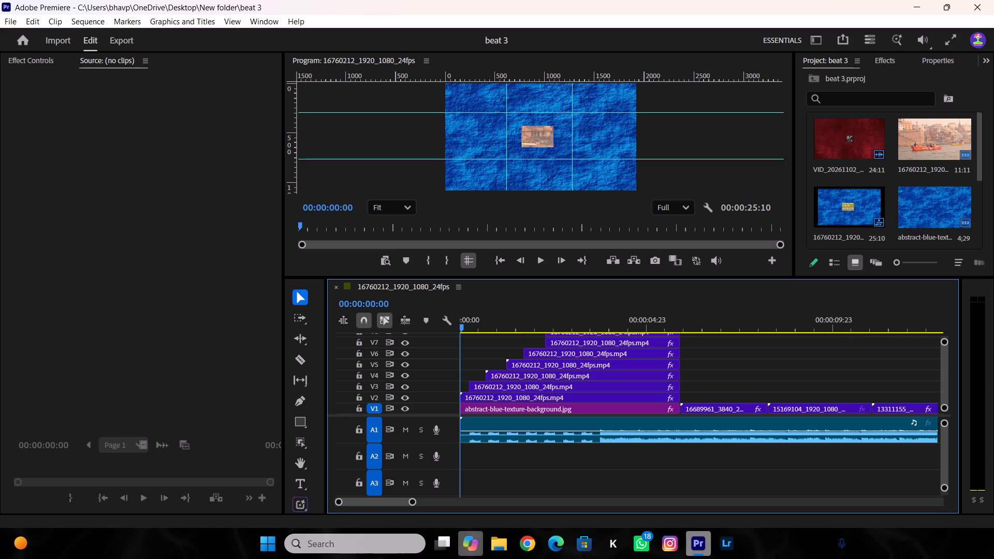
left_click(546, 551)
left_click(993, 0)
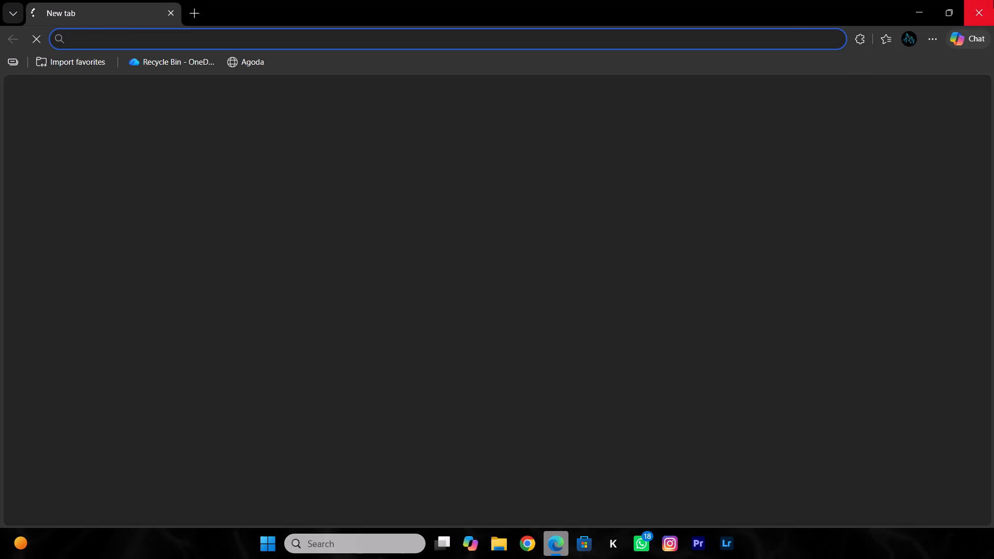
Switch to Chrome and search Google for "white background".
left_click(528, 556)
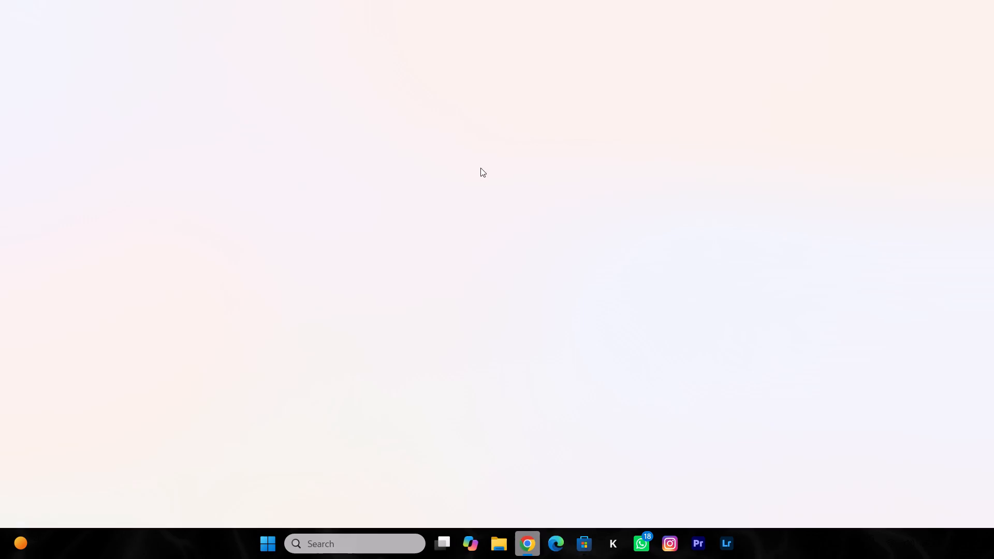
left_click(489, 236)
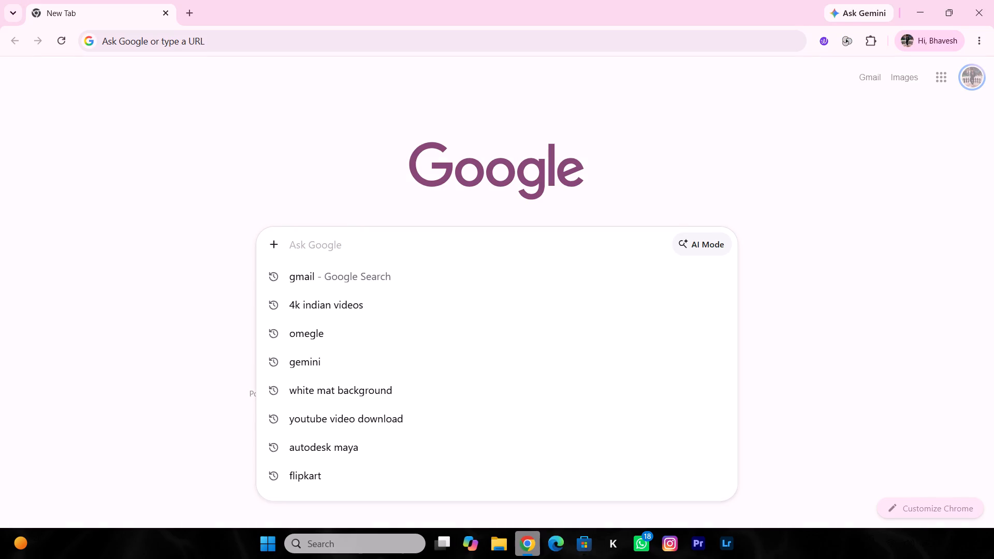
key("w")
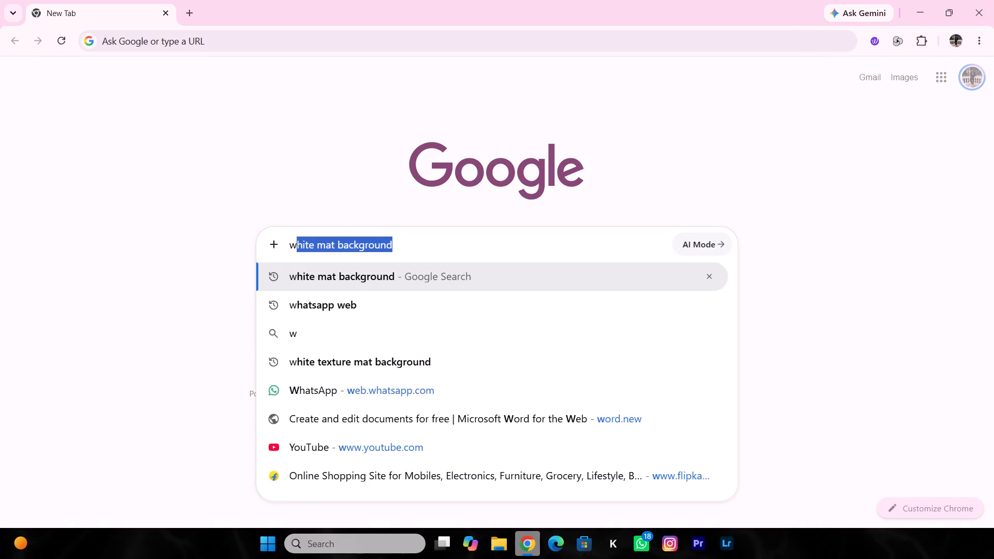
key("i")
key("BackSpace")
key("h")
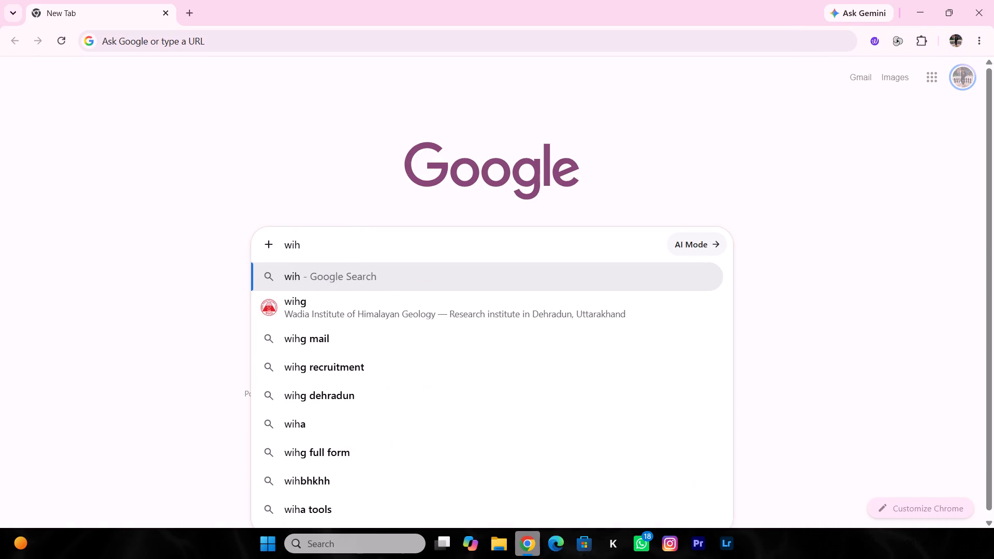
key("BackSpace")
key("BackSpace")
type("hite bac")
type("kground")
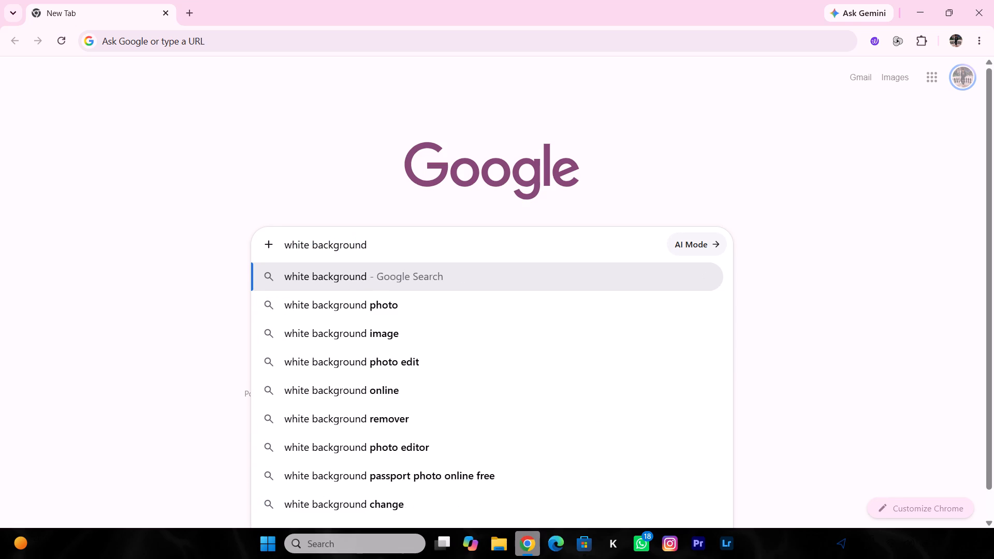
key("space")
key("Return")
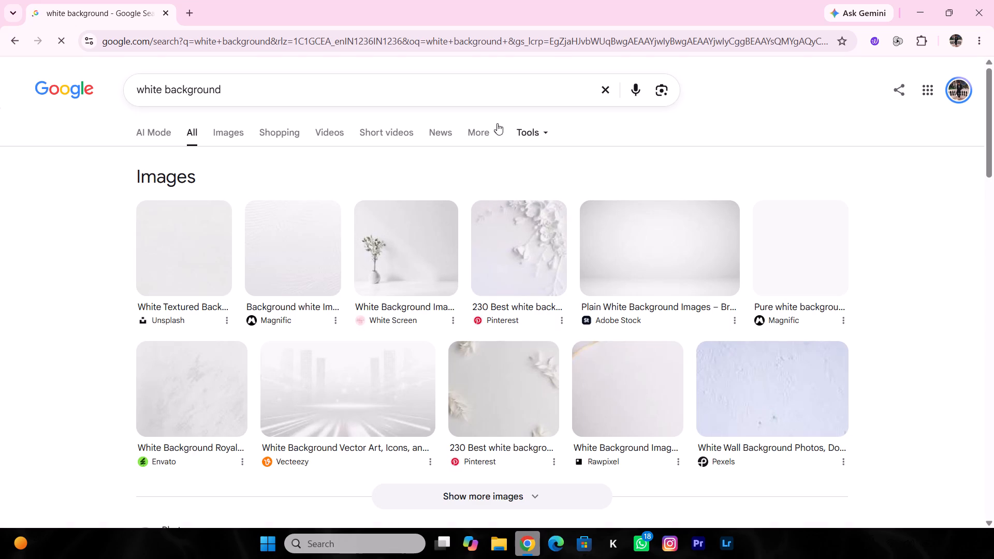
Refine the Google search to "white background texture".
left_click(435, 100)
key("space")
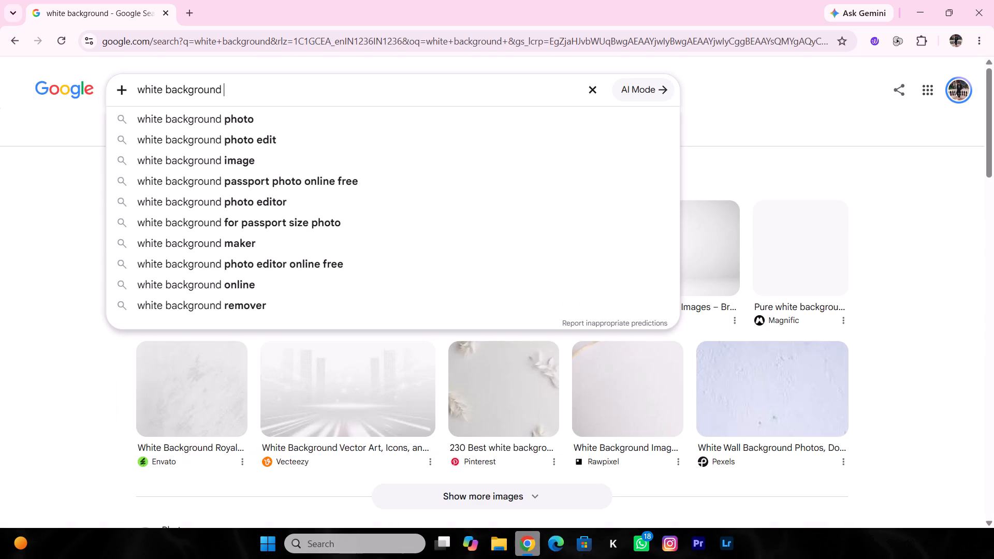
type("cloy")
key("BackSpace")
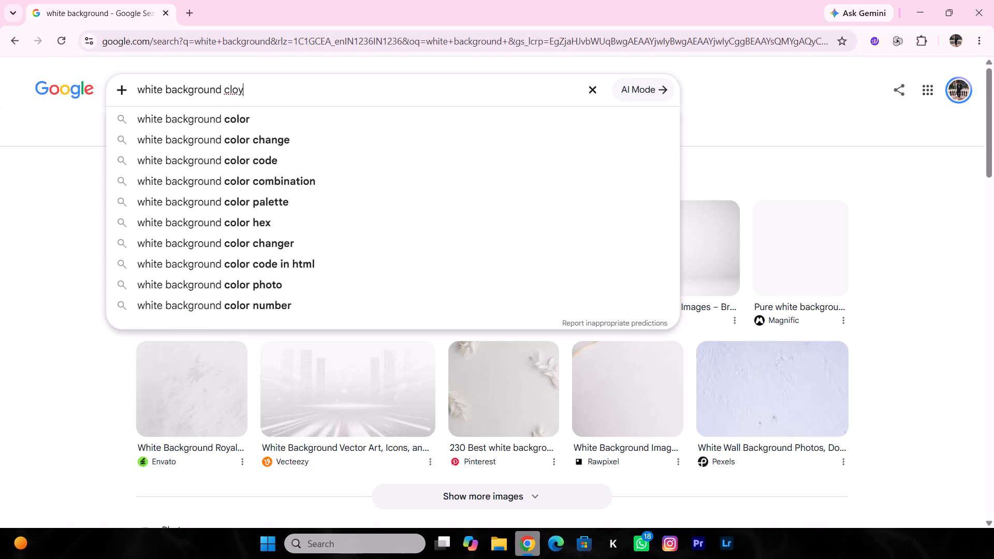
key("BackSpace")
key("BackSpace")
key("BackSpace")
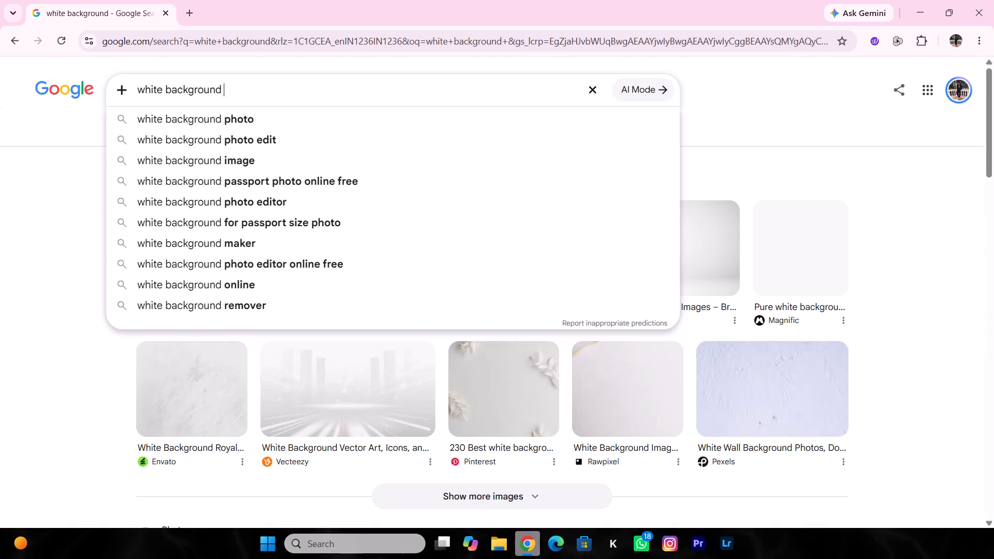
type("texture")
key("Return")
key("backslash")
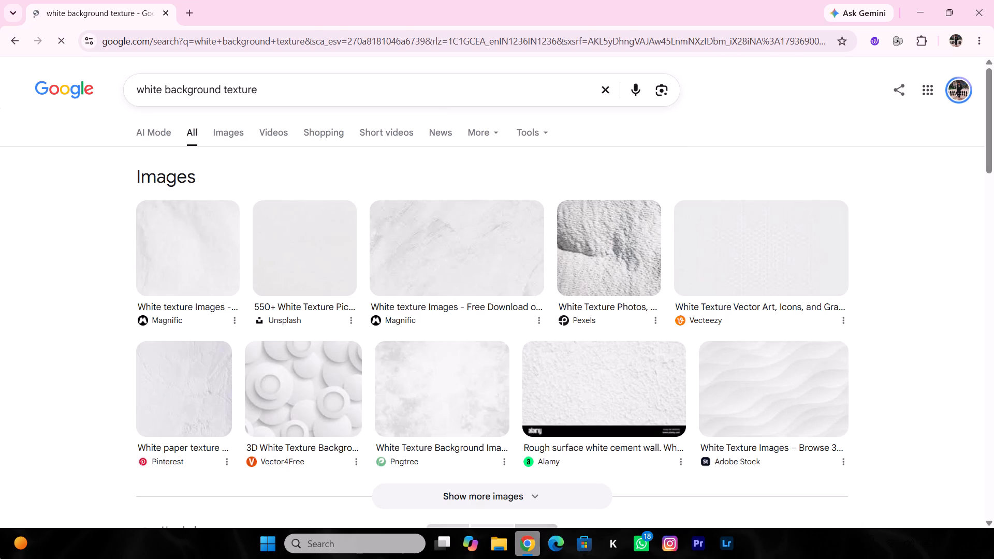
Show only image results for the search and examine them for a suitable white background texture.
left_click(223, 130)
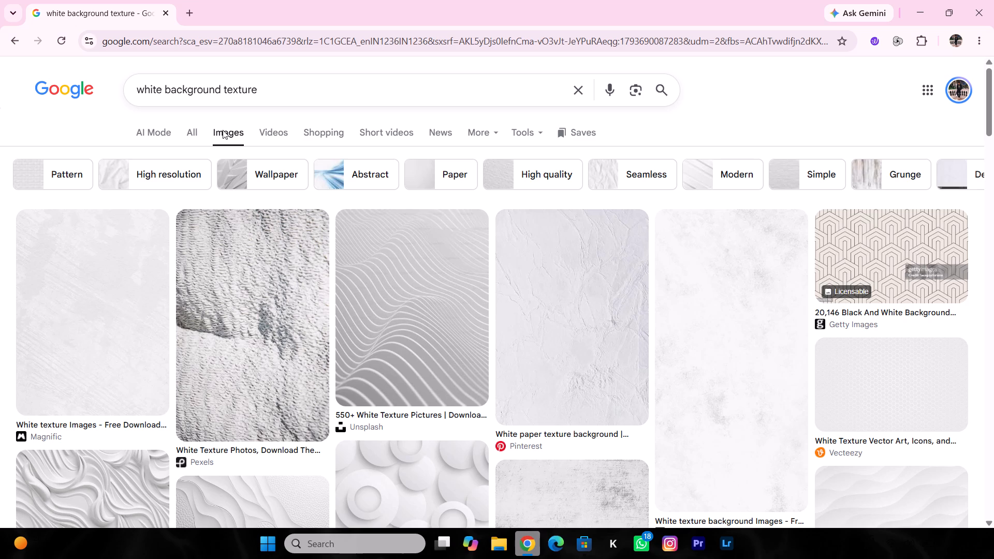
scroll(0, 237, "down", 3)
scroll(240, 350, "down", 3)
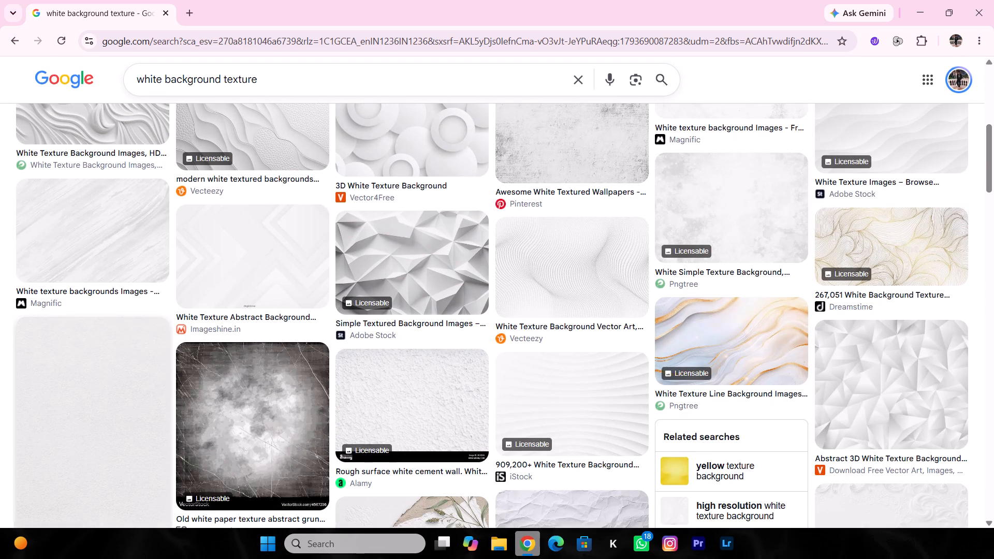
scroll(352, 424, "down", 5)
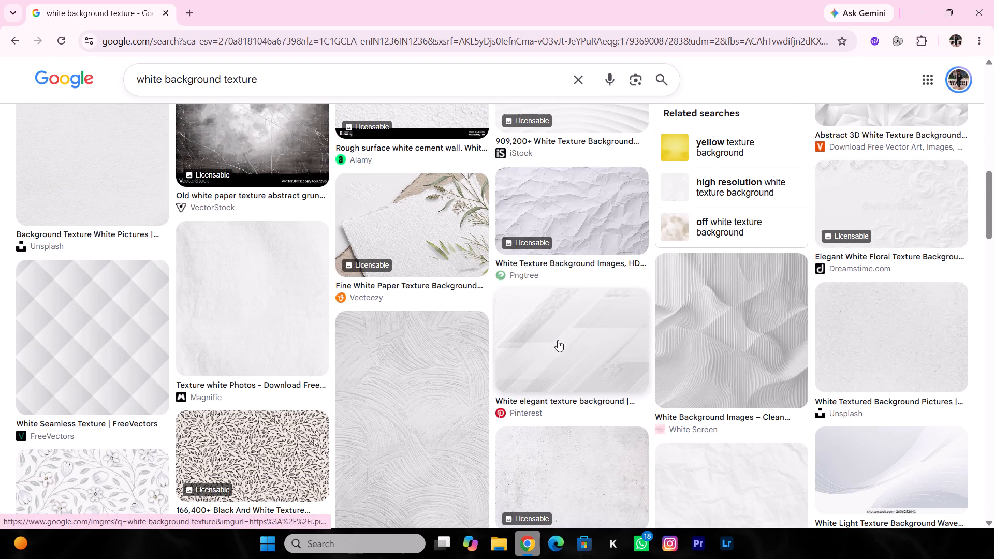
scroll(557, 340, "down", 4)
scroll(246, 383, "down", 3)
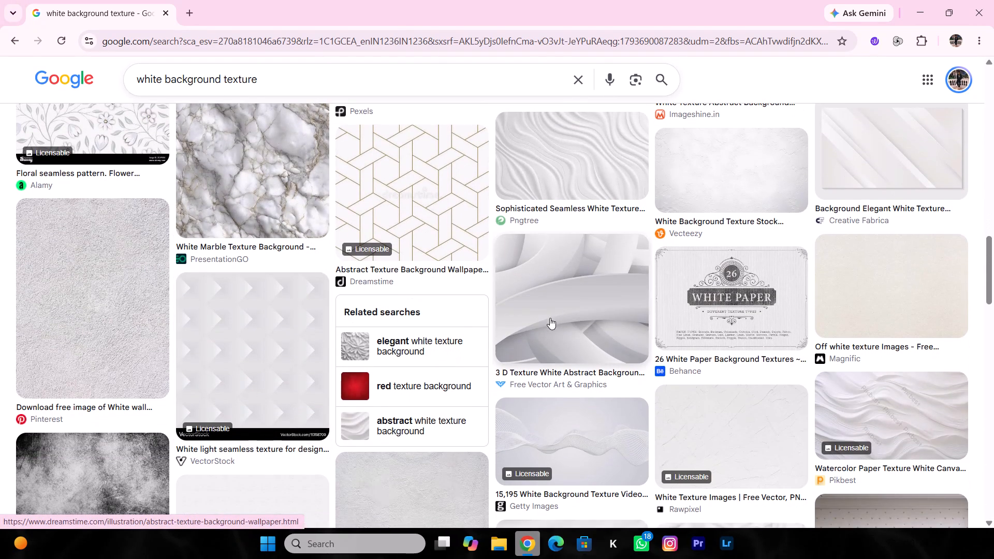
scroll(683, 292, "down", 4)
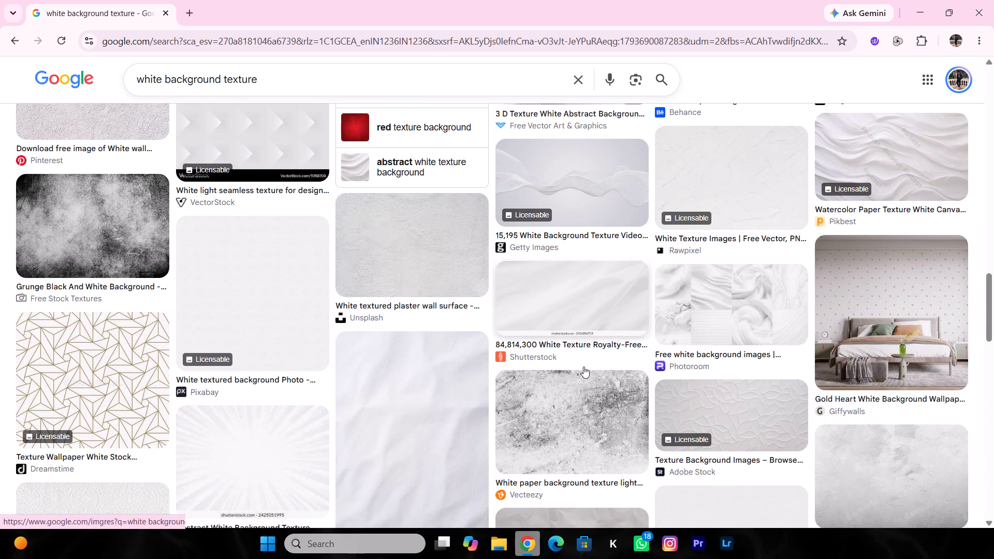
scroll(580, 376, "down", 5)
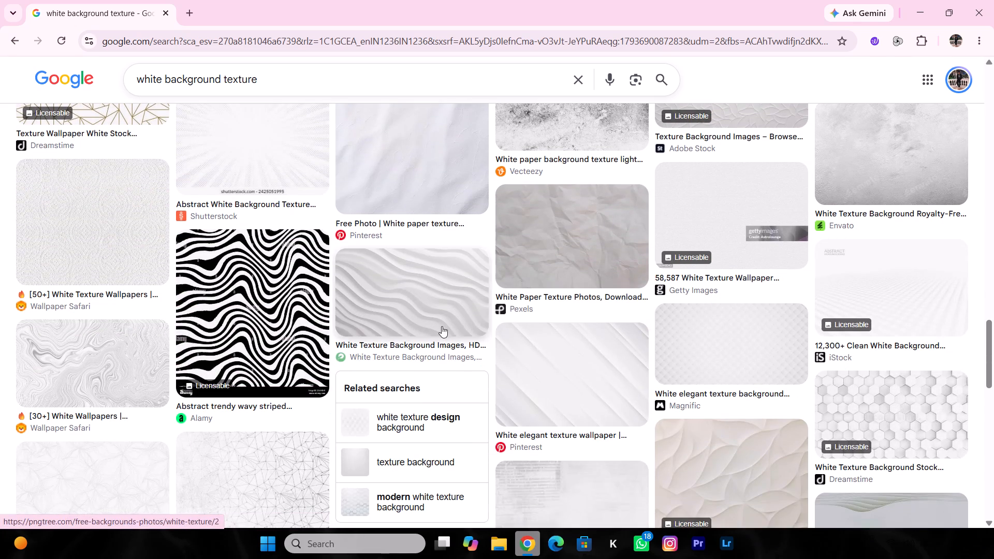
scroll(405, 301, "down", 2)
scroll(553, 413, "down", 2)
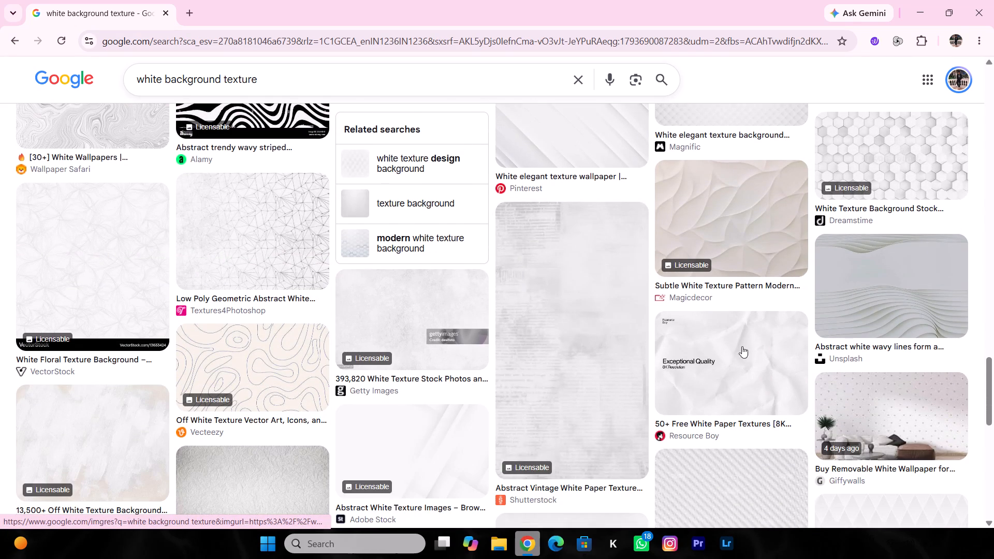
scroll(720, 404, "down", 3)
scroll(538, 357, "down", 1)
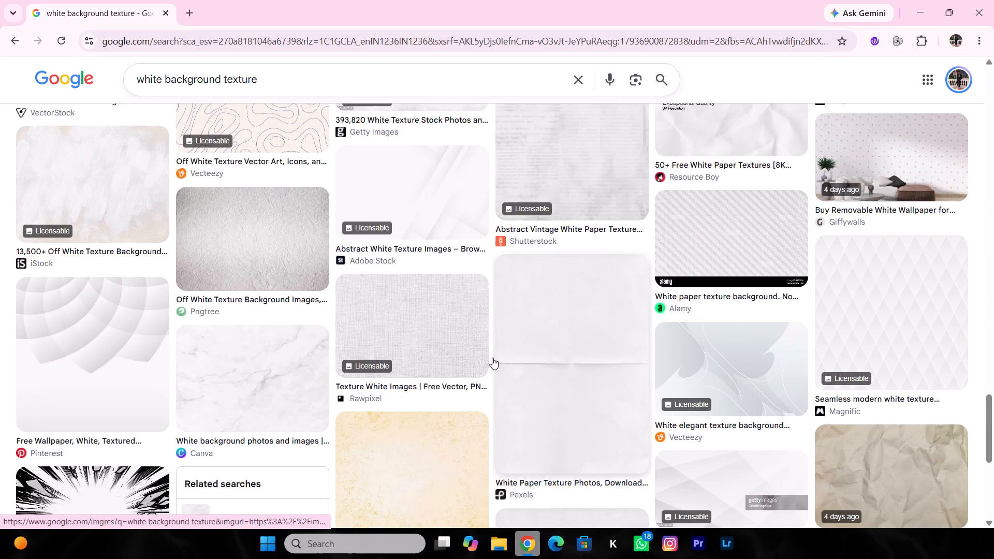
Select the white woven-fabric texture image from Rawpixel and visit its source page.
left_click(419, 321)
left_click(923, 407)
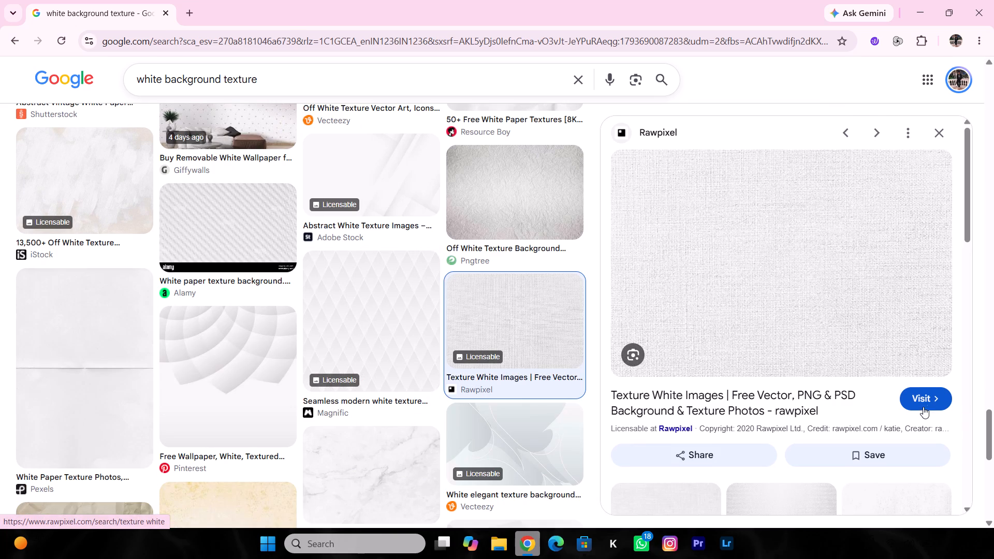
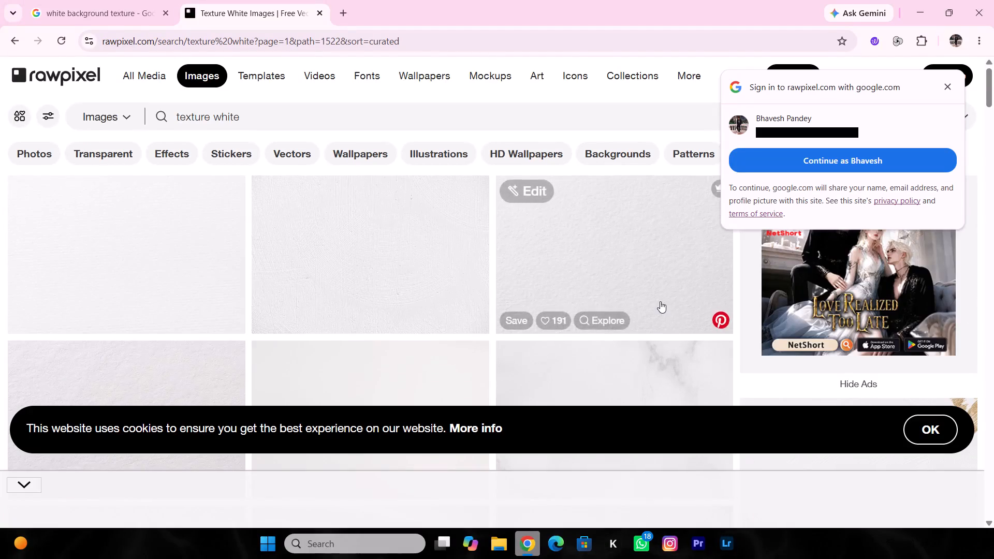
Sign in to Rawpixel with the suggested Google account.
scroll(660, 301, "down", 4)
scroll(610, 305, "down", 2)
scroll(484, 300, "down", 4)
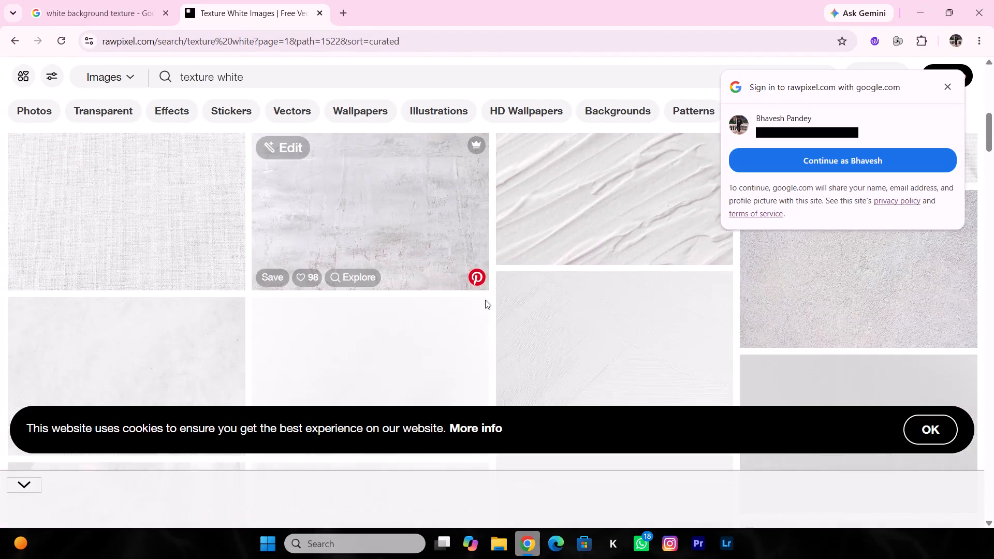
left_click(903, 154)
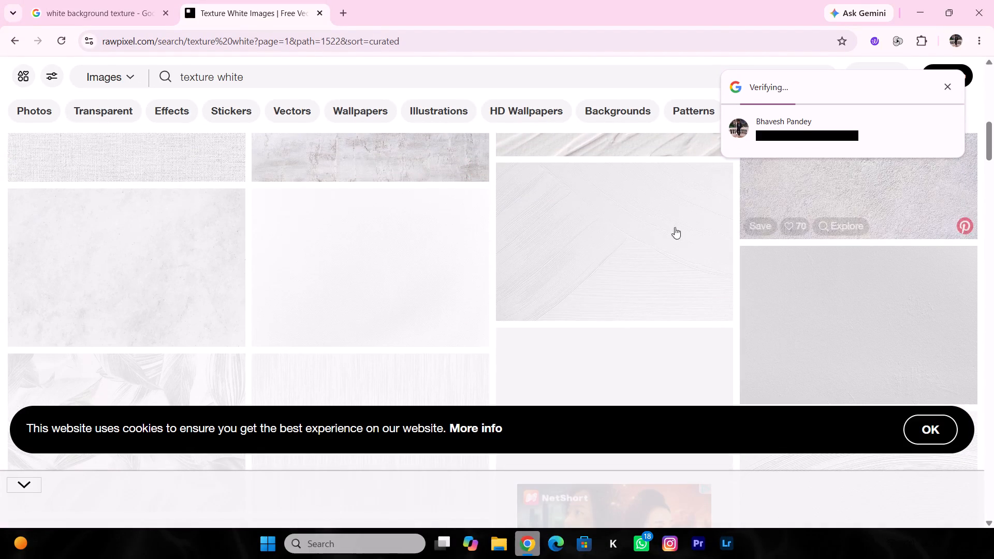
scroll(649, 241, "down", 3)
scroll(650, 297, "up", 3)
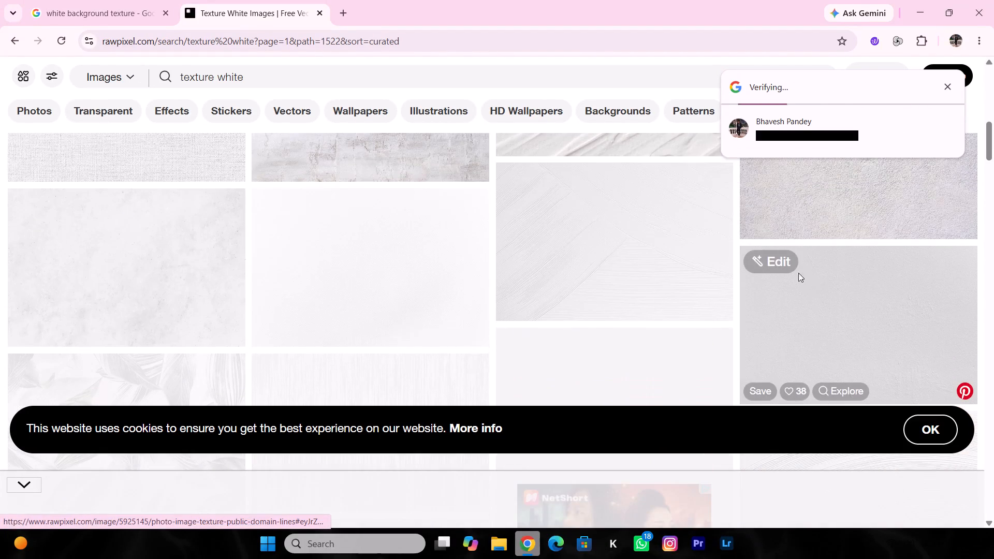
scroll(533, 298, "up", 5)
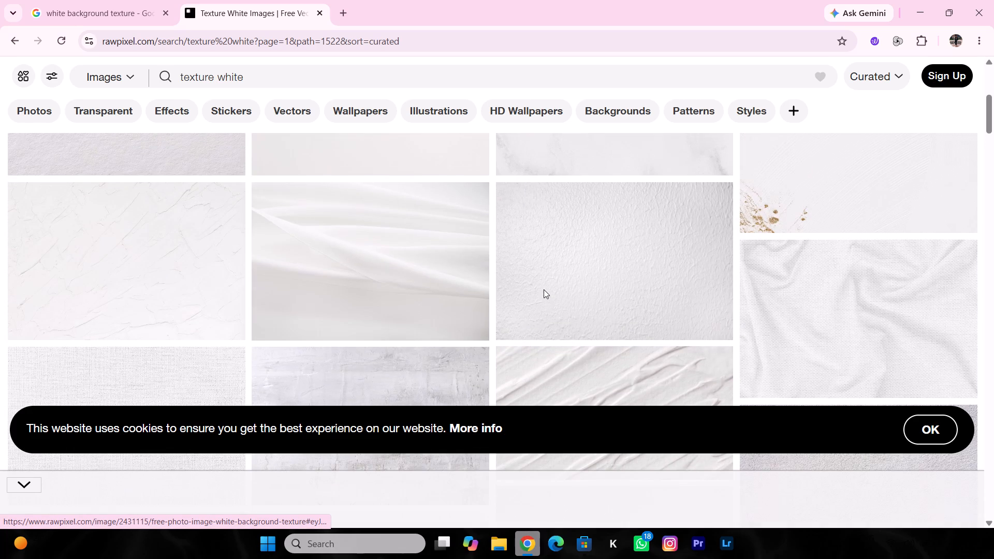
scroll(649, 261, "up", 4)
left_click(96, 0)
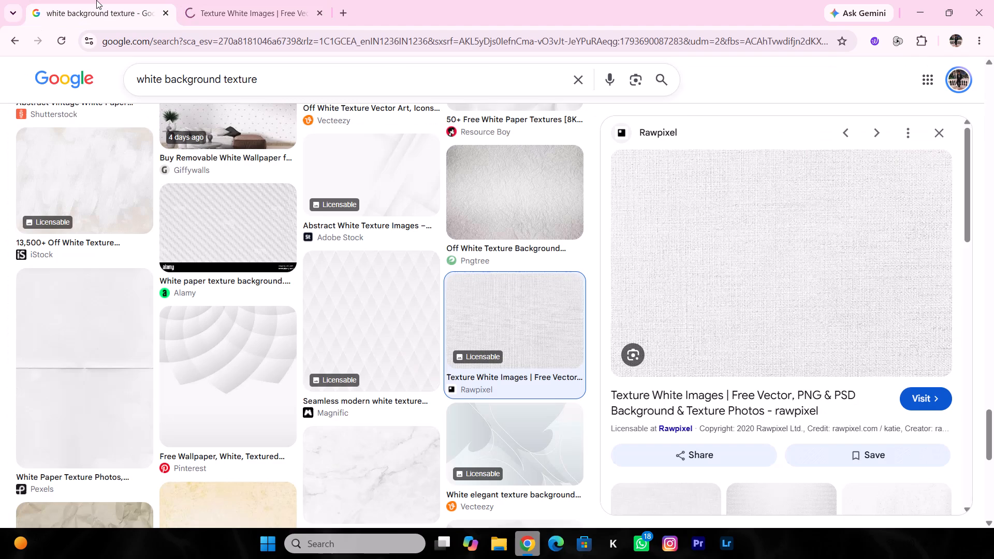
left_click(268, 0)
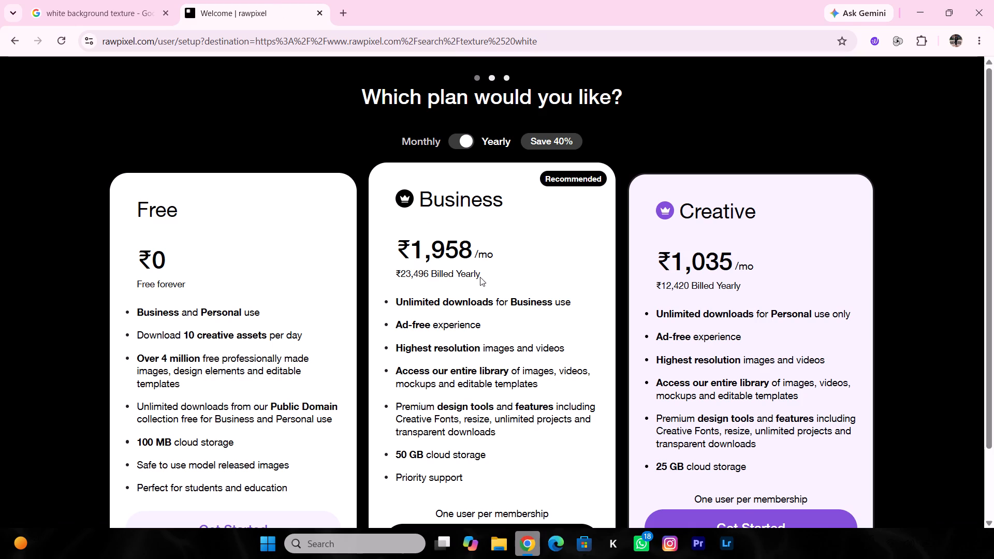
Choose the Free plan for the Rawpixel account and skip inviting friends.
scroll(268, 263, "down", 4)
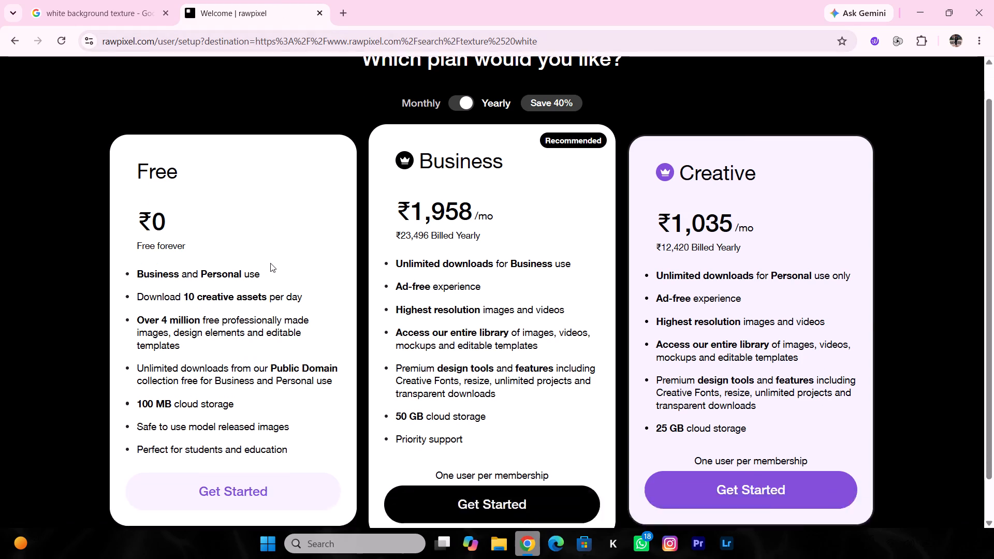
left_click(270, 442)
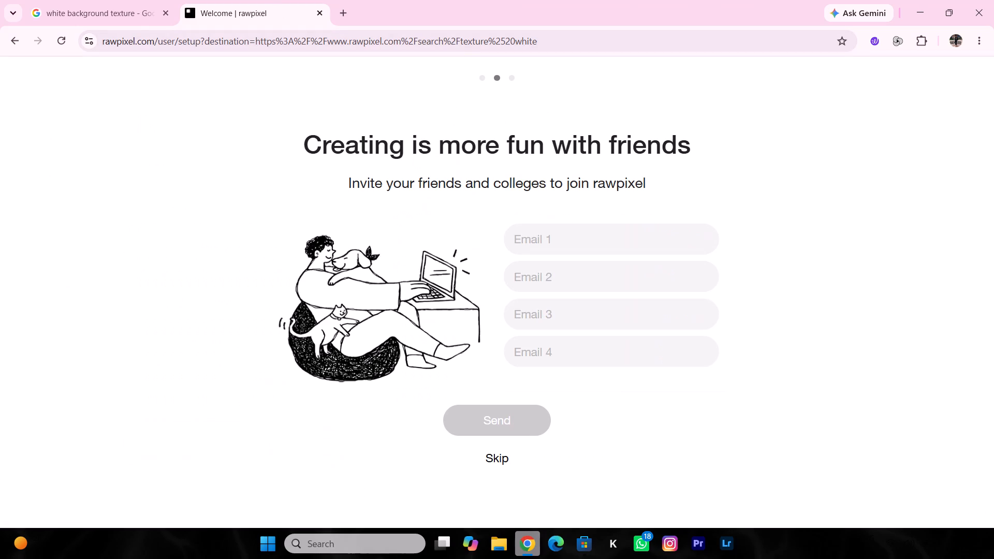
left_click(571, 232)
left_click(508, 449)
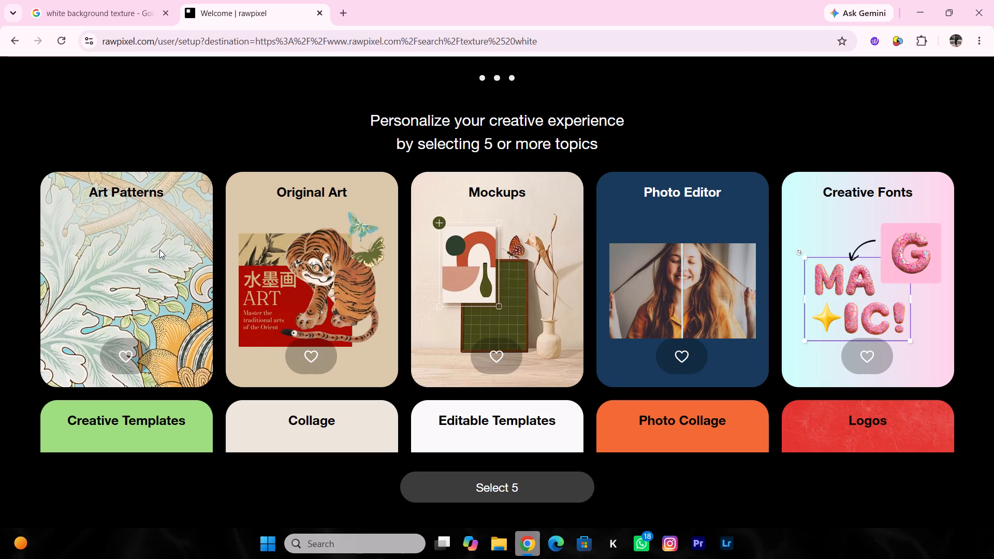
Select the topics Art Patterns, Original Art, Collage, Mockups and Mood Boards, and continue to Rawpixel.
left_click(137, 271)
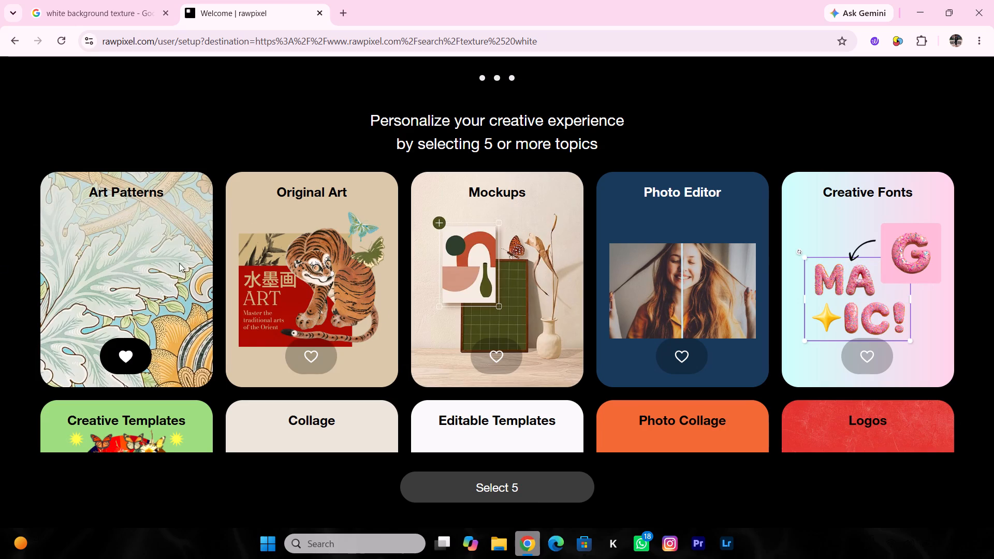
left_click(344, 256)
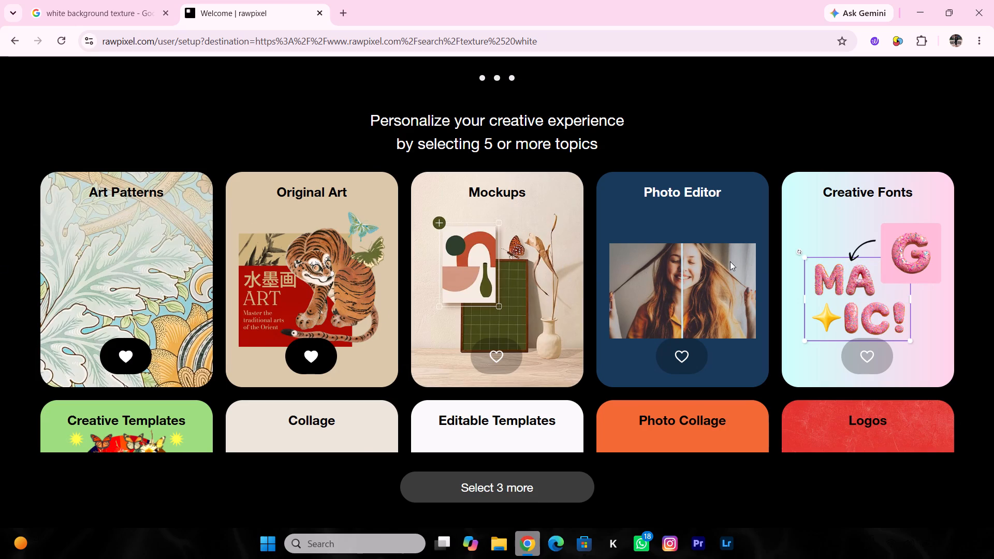
scroll(579, 280, "down", 2)
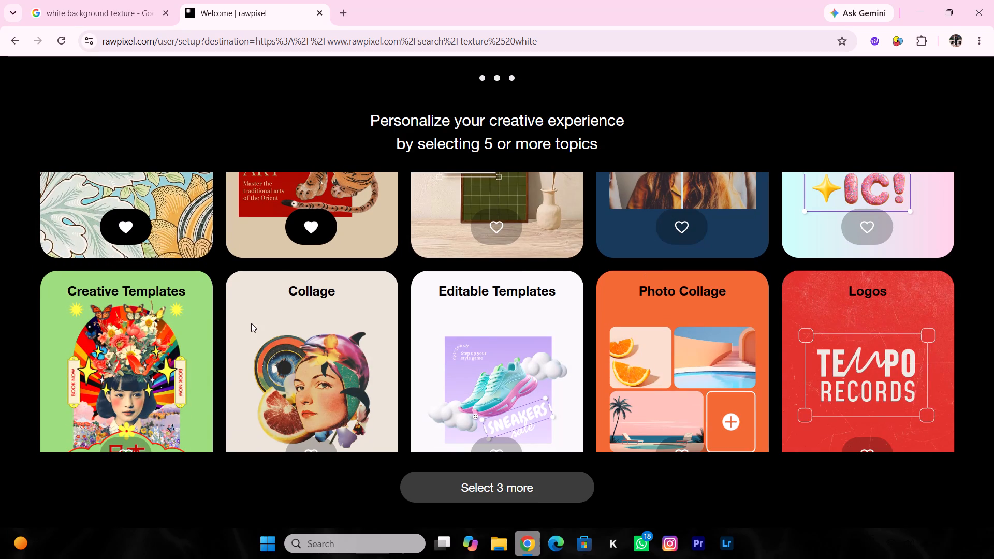
left_click(251, 323)
left_click(499, 186)
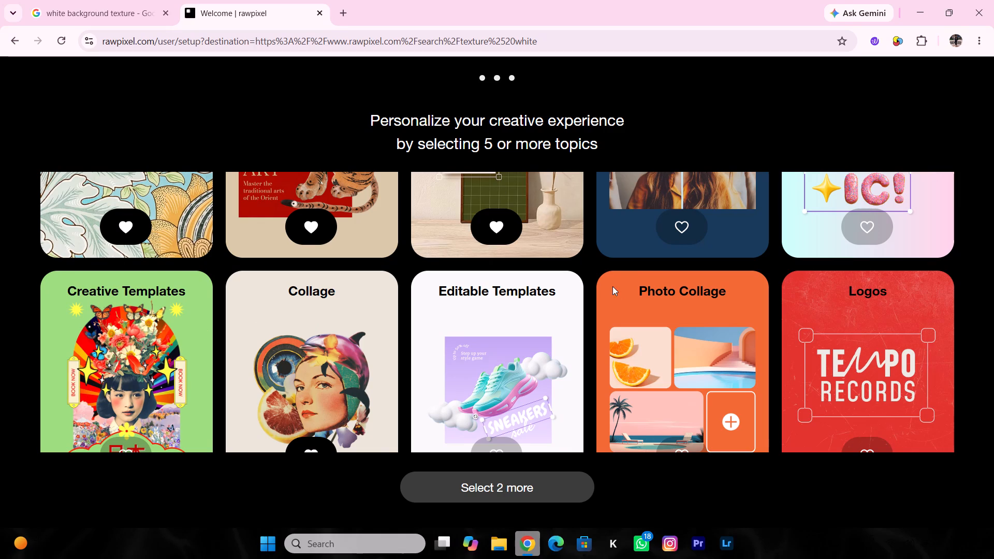
scroll(656, 317, "down", 1)
scroll(894, 352, "down", 4)
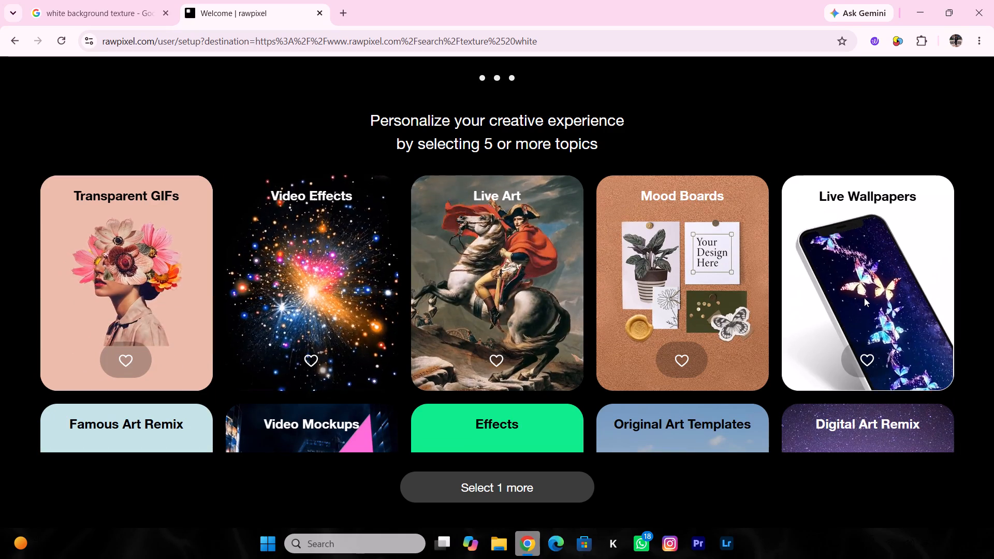
left_click(694, 253)
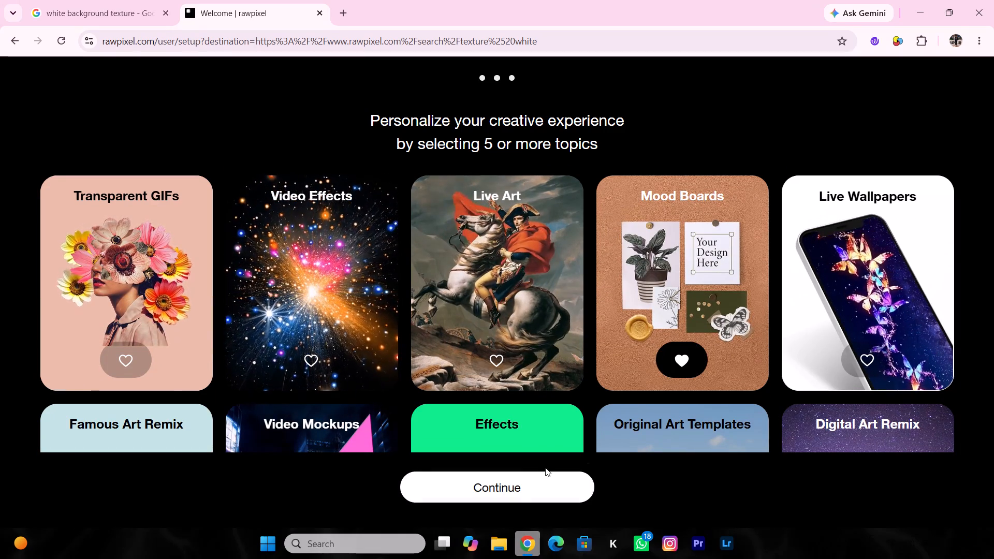
left_click(515, 494)
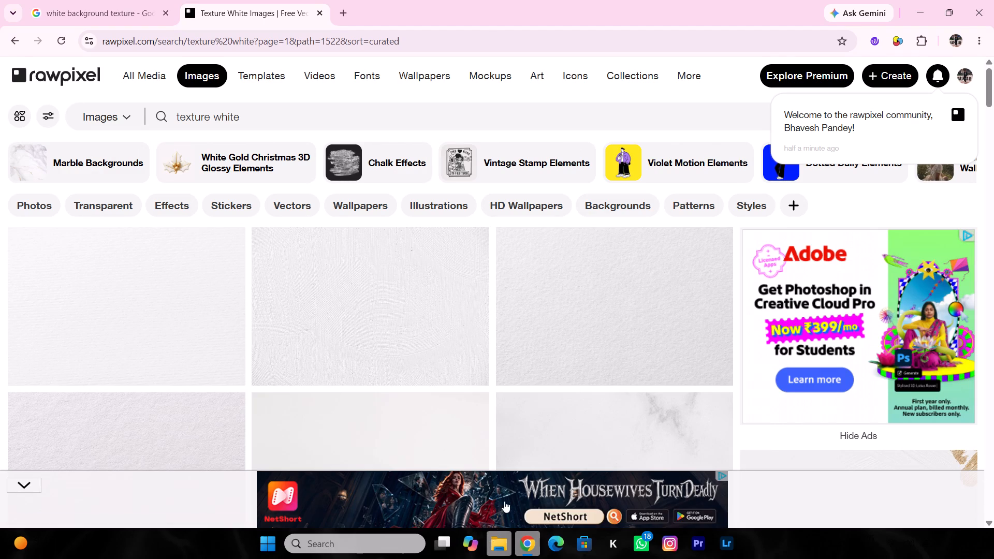
Examine Rawpixel's "texture white" image results for a suitable white background texture.
scroll(478, 318, "down", 1)
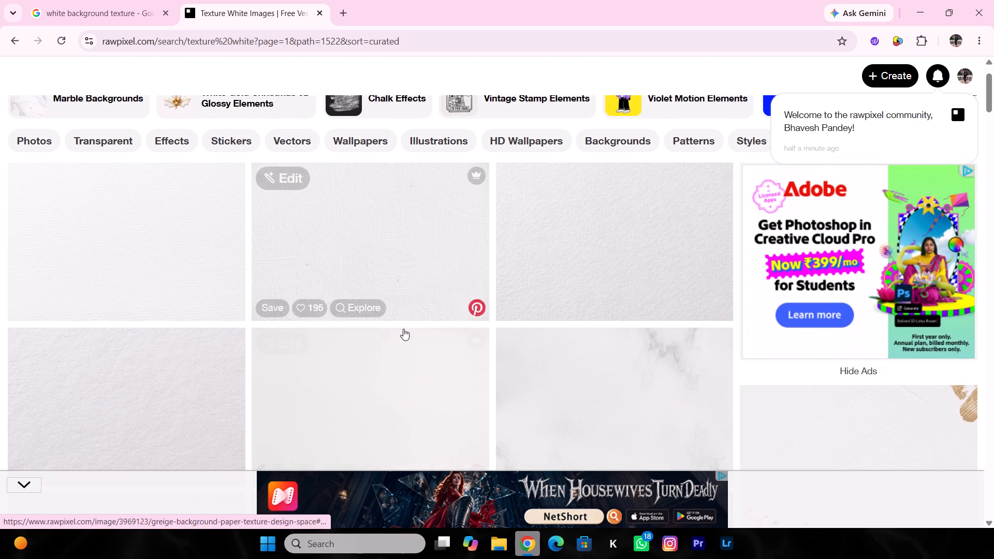
scroll(365, 352, "down", 7)
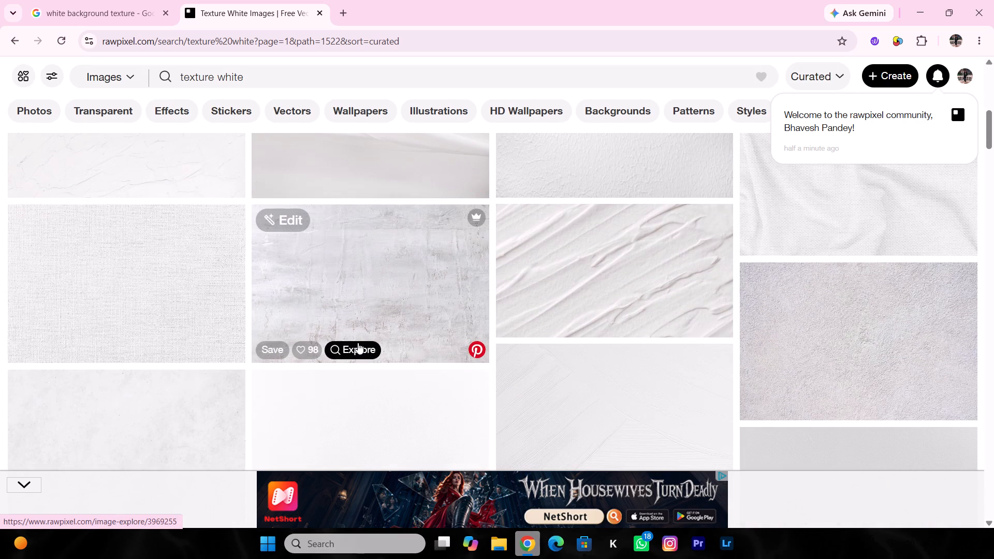
scroll(145, 281, "down", 3)
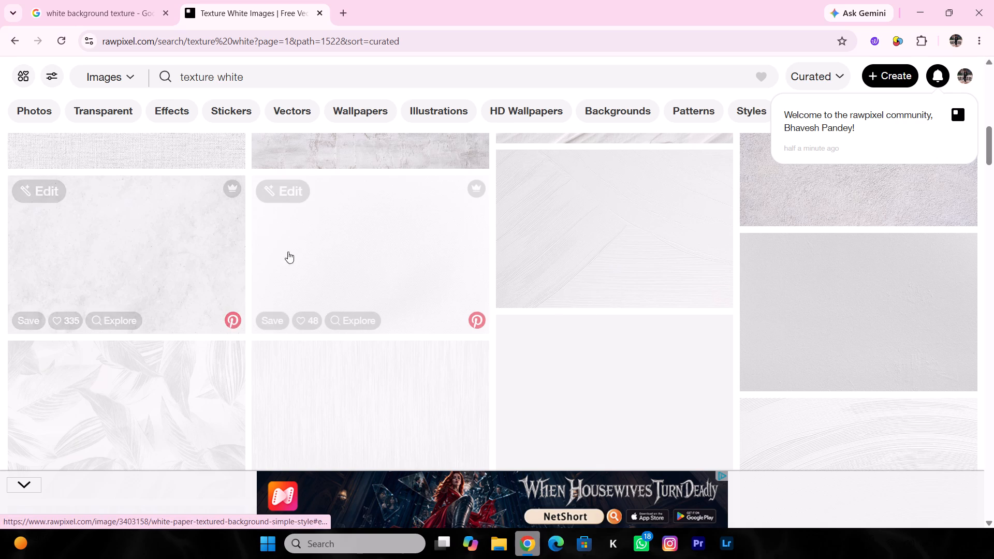
scroll(861, 322, "down", 4)
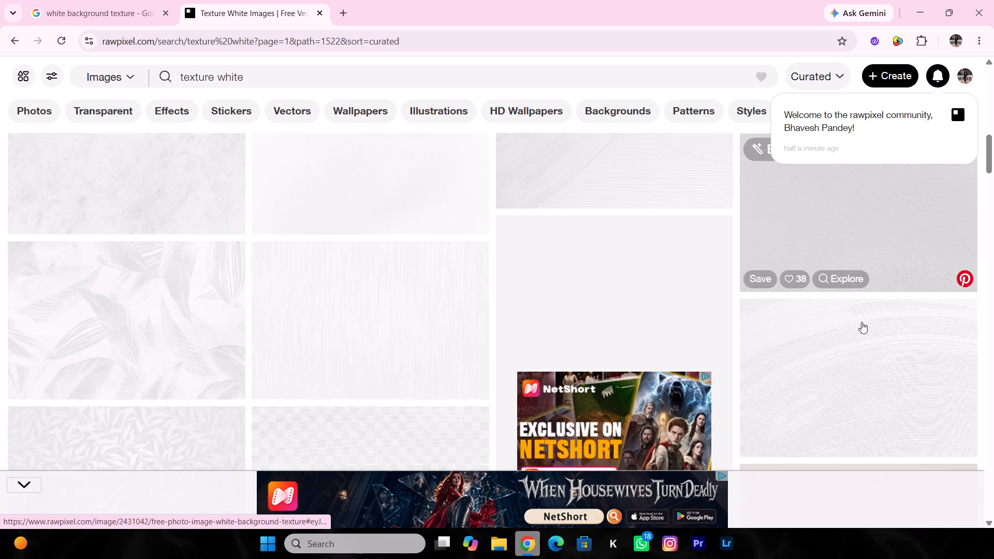
scroll(861, 322, "down", 4)
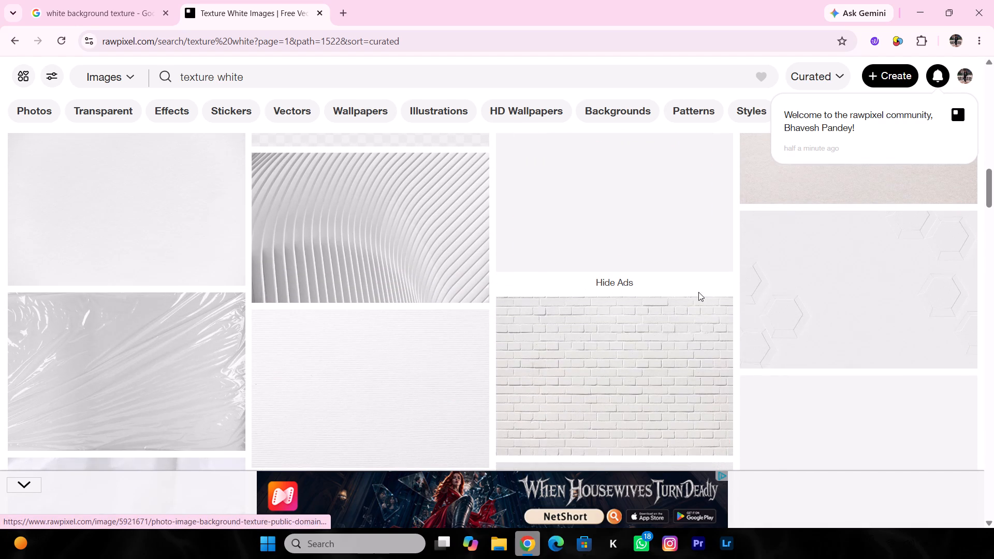
scroll(765, 368, "up", 3)
scroll(832, 273, "up", 3)
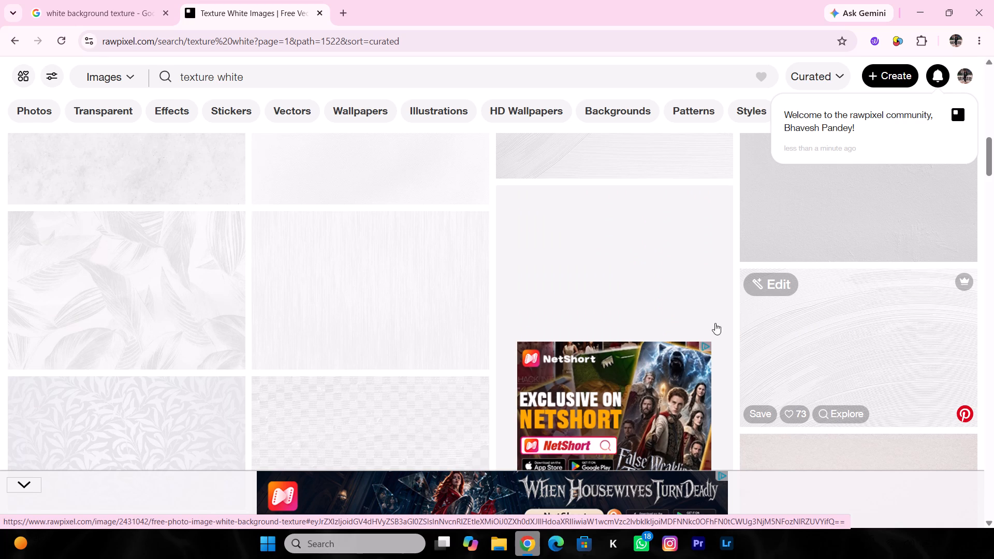
Go back from the Rawpixel results and close the "white background texture" Google search.
left_click(0, 39)
left_click(6, 44)
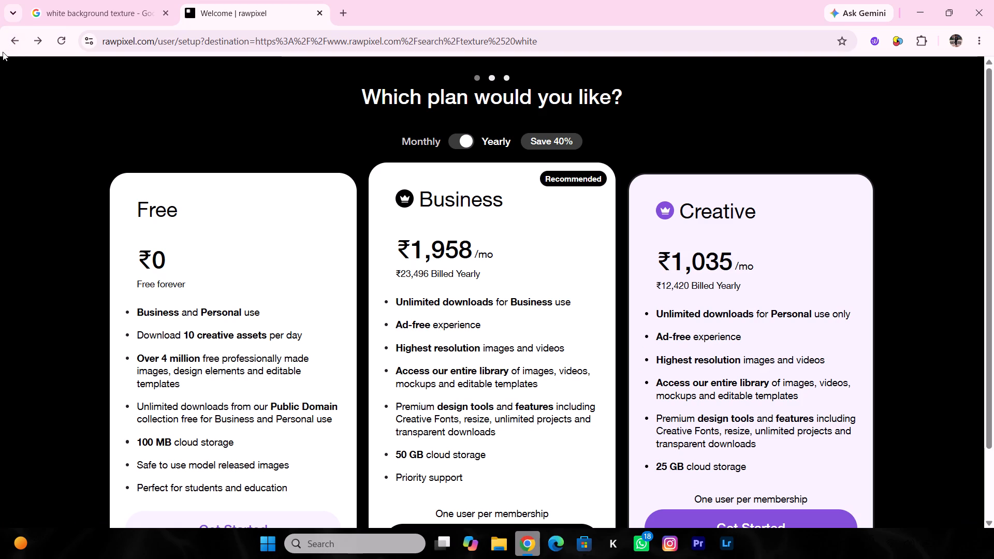
left_click(16, 38)
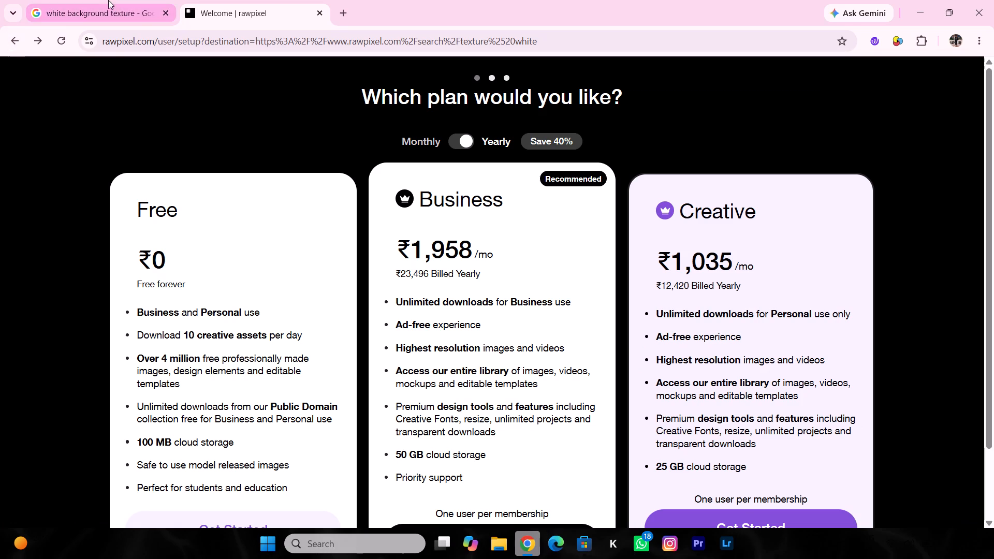
left_click(109, 0)
left_click(164, 13)
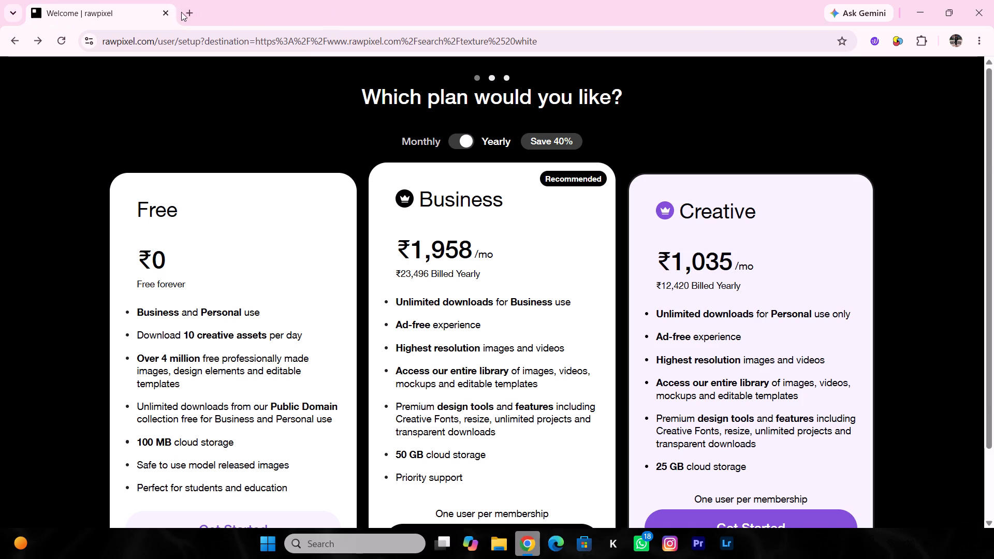
Search Google for "red mat texture" in a new tab and show only the image results.
left_click(186, 12)
type("red mat exture")
key("Return")
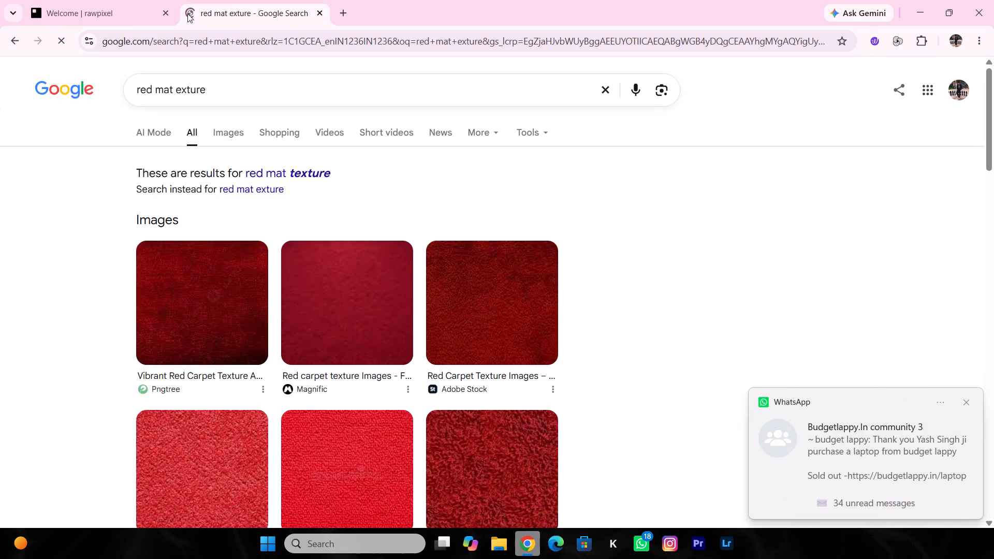
left_click(227, 136)
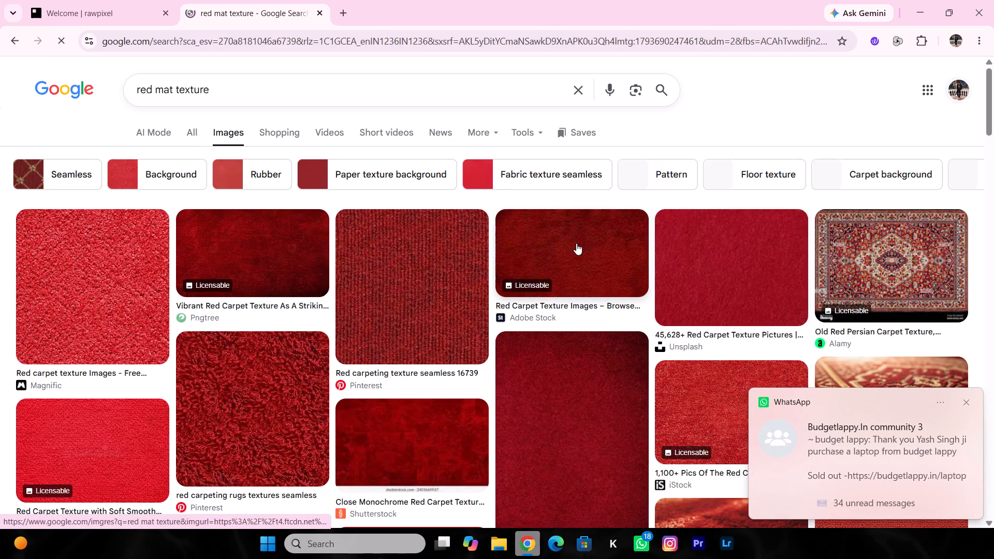
Preview Shutterstock's monochrome red carpet texture and, from its related images, open Pngtree's "Vibrant Red Carpet Texture As A Striking Background" page.
scroll(251, 300, "down", 2)
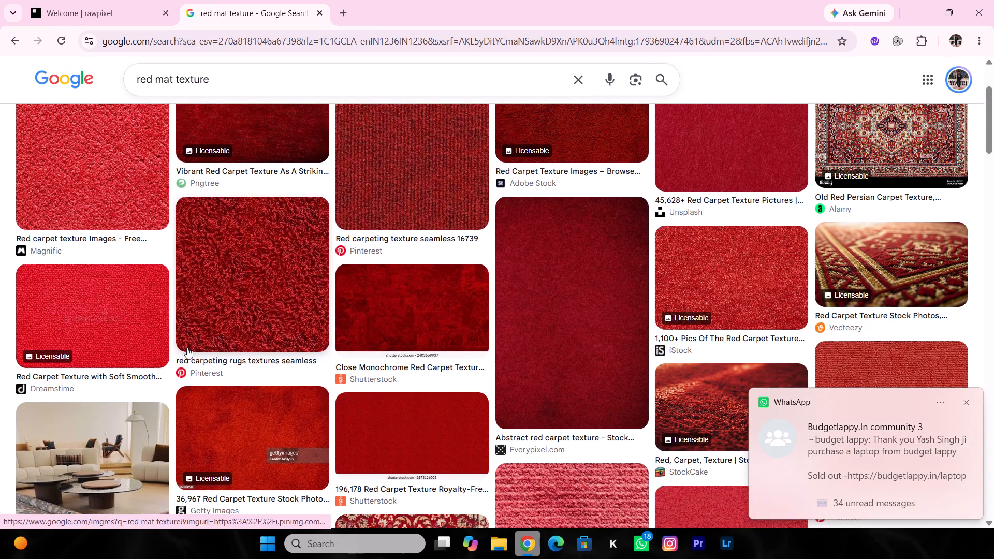
left_click(421, 304)
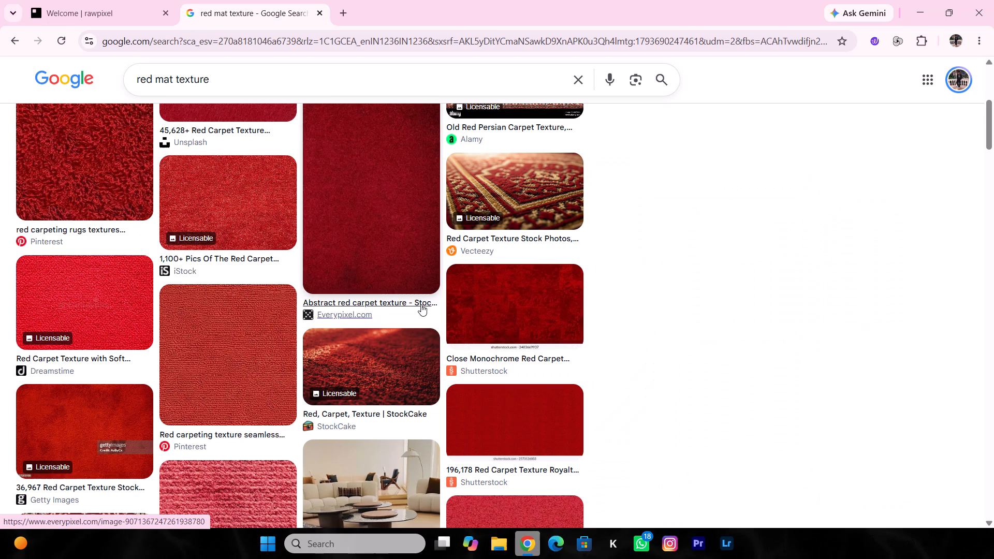
scroll(782, 342, "down", 2)
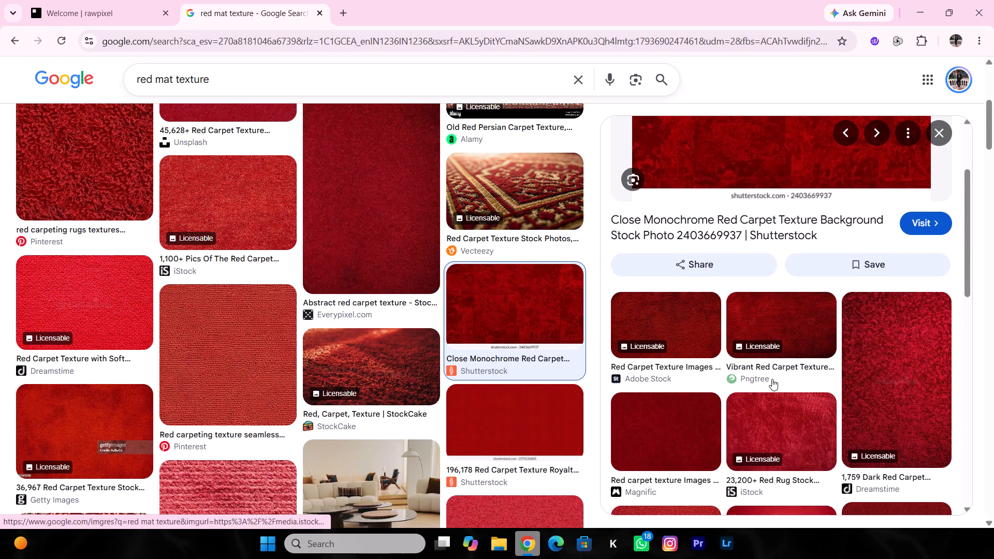
left_click(772, 371)
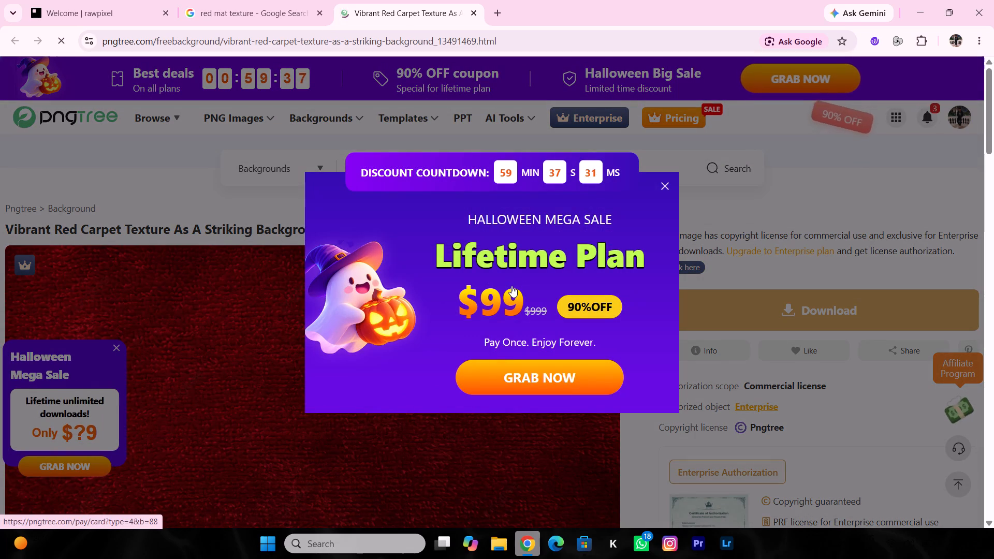
Dismiss the promotional offers on Pngtree and try to download the vibrant red carpet texture.
left_click(665, 185)
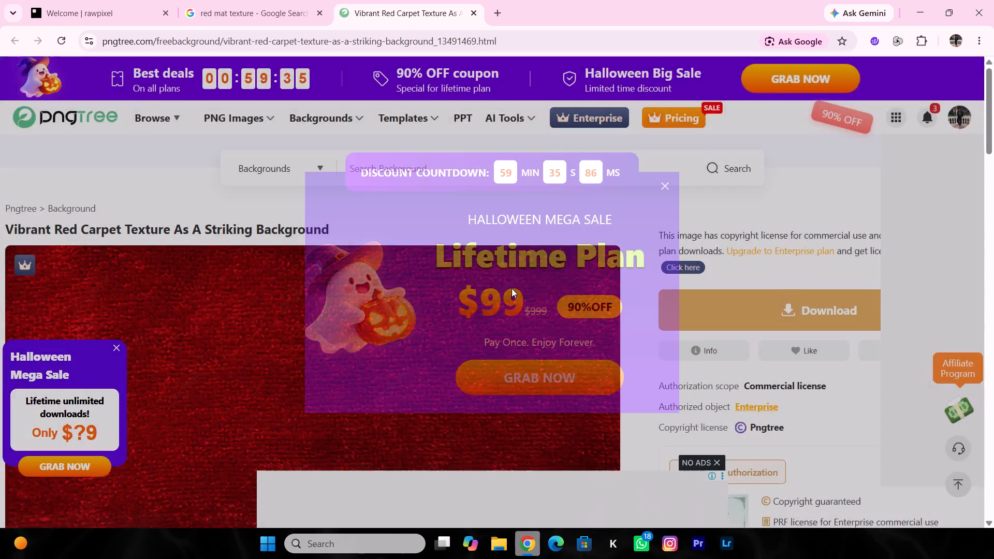
scroll(496, 296, "down", 2)
left_click(498, 401)
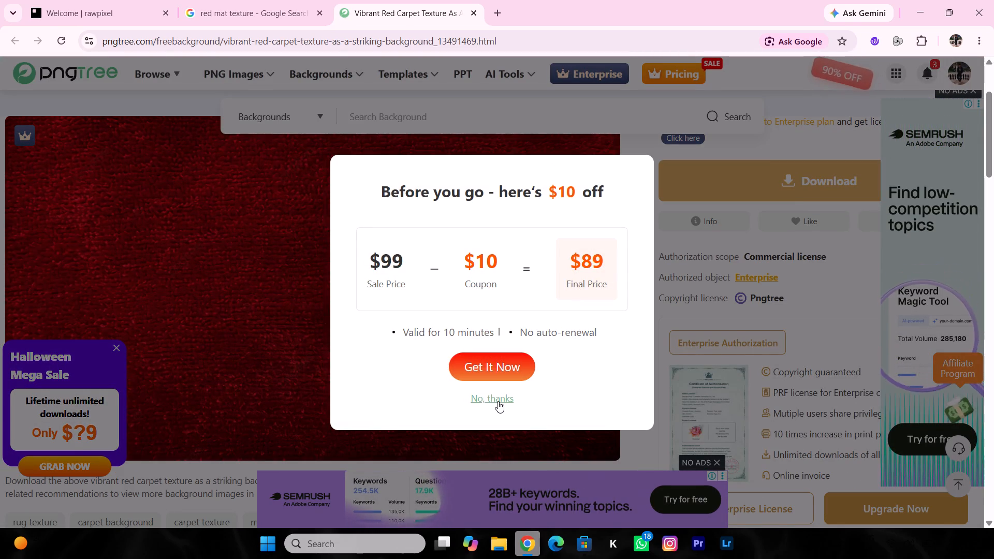
left_click(801, 186)
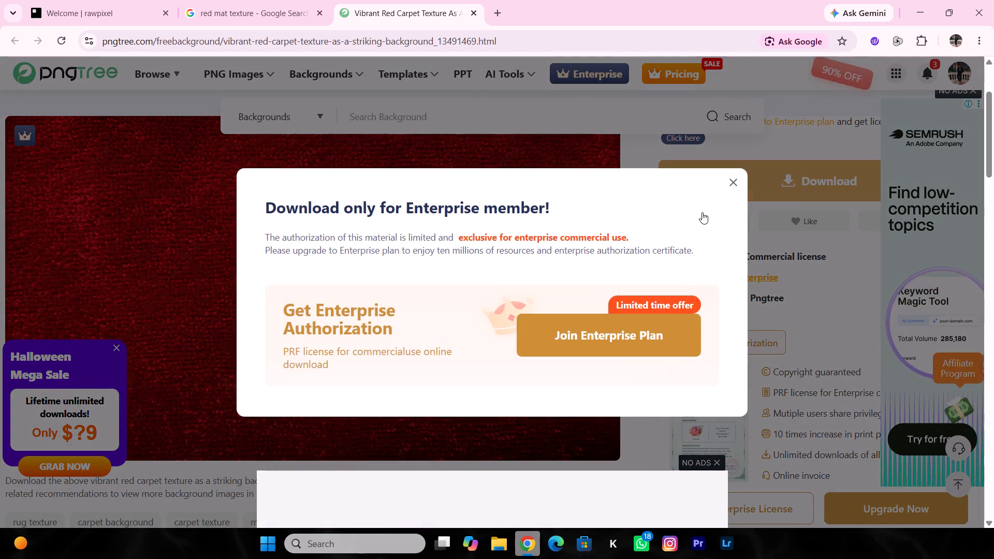
Close the Enterprise-only download offer and examine the similar backgrounds listed below Pngtree's vibrant red carpet texture.
left_click(732, 186)
scroll(629, 238, "down", 9)
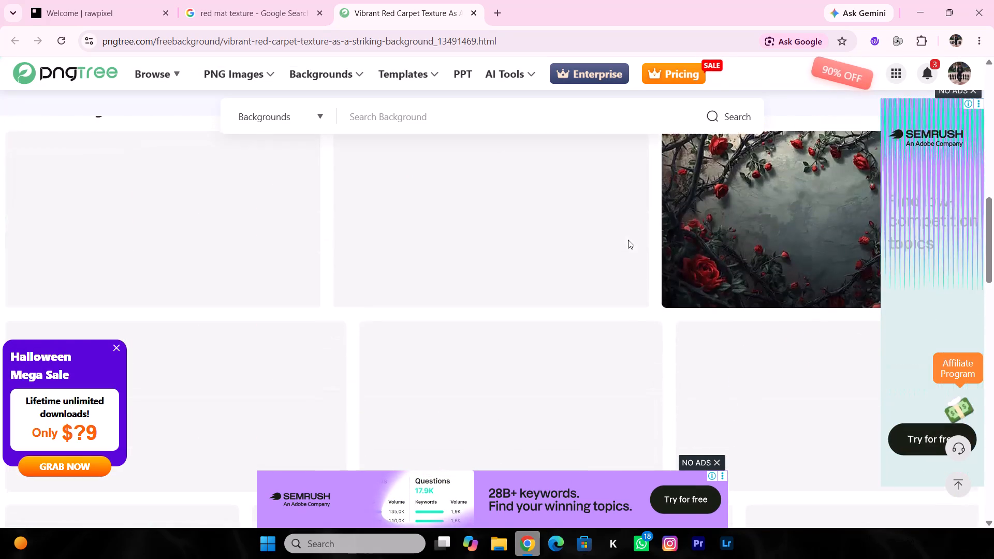
scroll(435, 319, "down", 2)
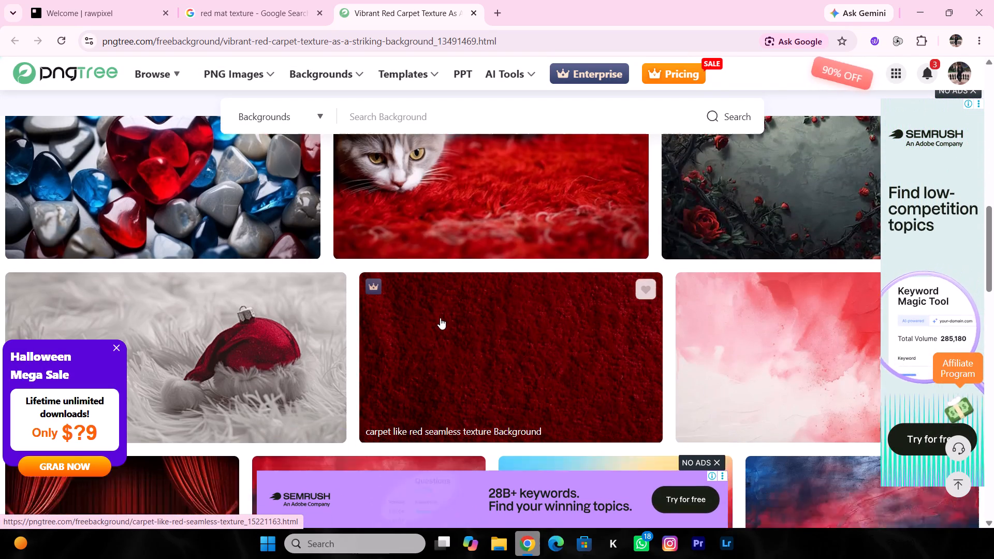
Return to the "red mat texture" Google image results and look through more of the carpet textures.
left_click(233, 0)
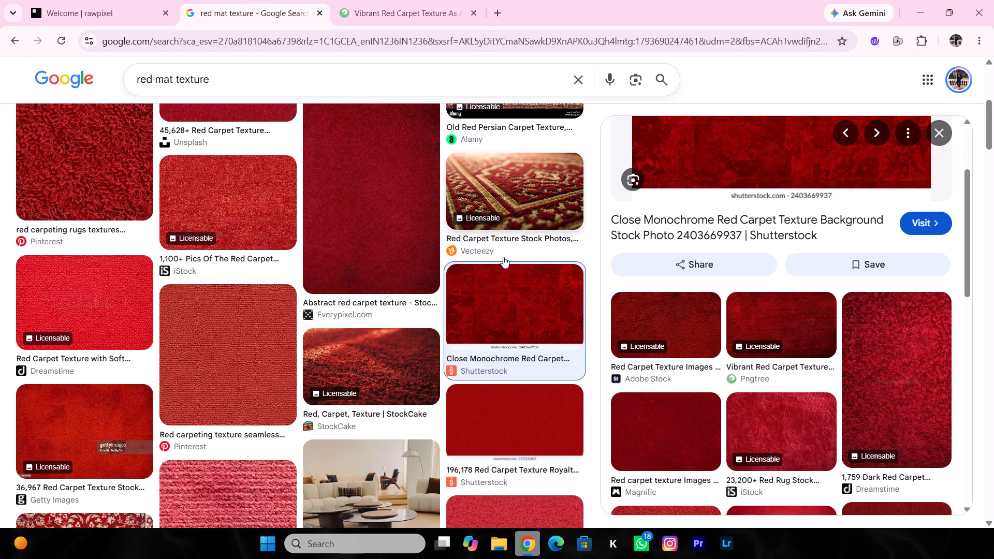
scroll(438, 345, "down", 5)
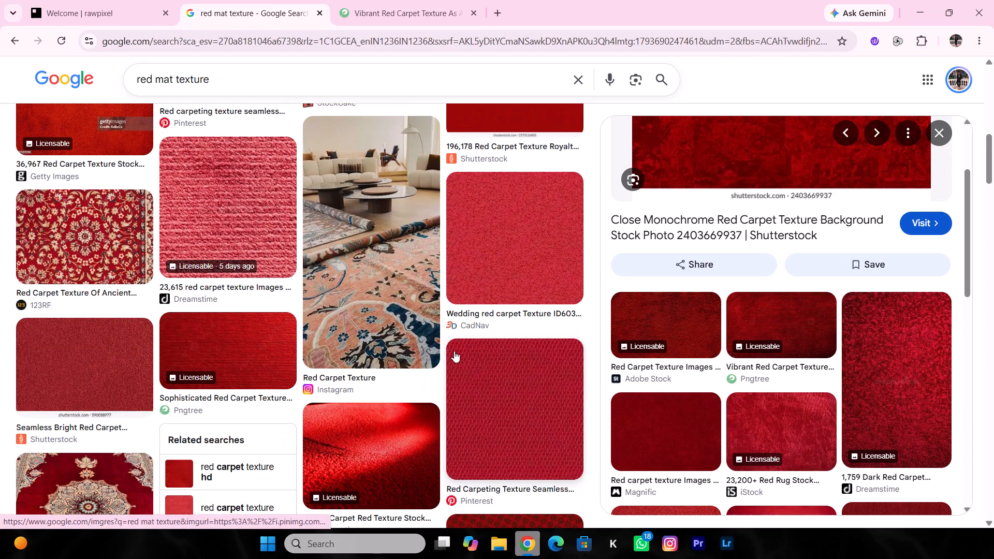
scroll(460, 366, "down", 6)
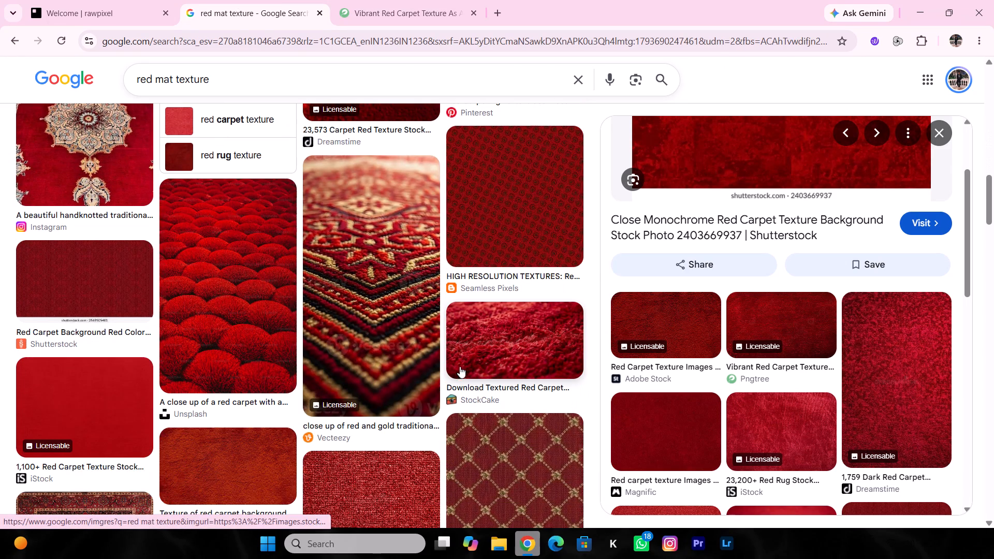
scroll(152, 335, "down", 2)
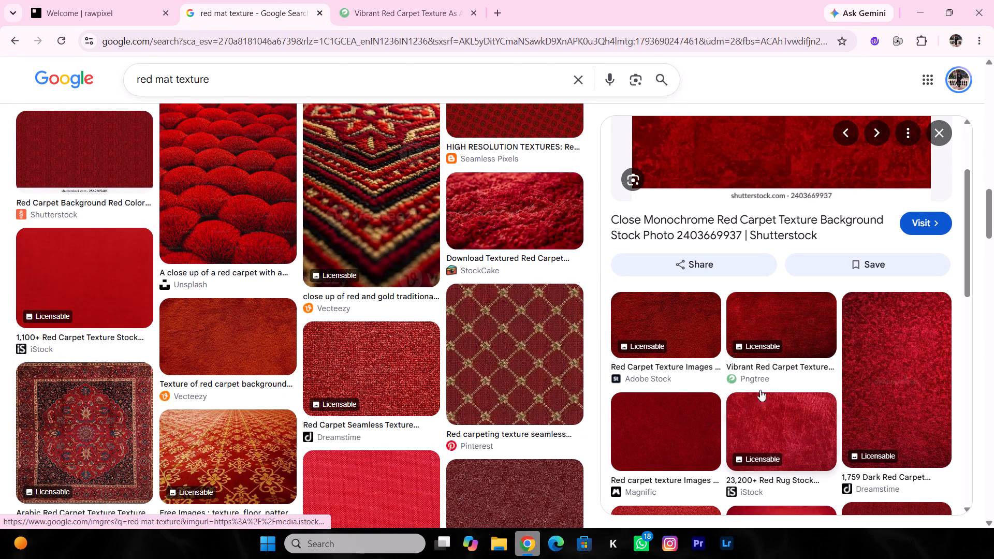
Open Pngtree's vibrant red carpet texture page again from the related images and examine its similar backgrounds.
left_click(787, 366)
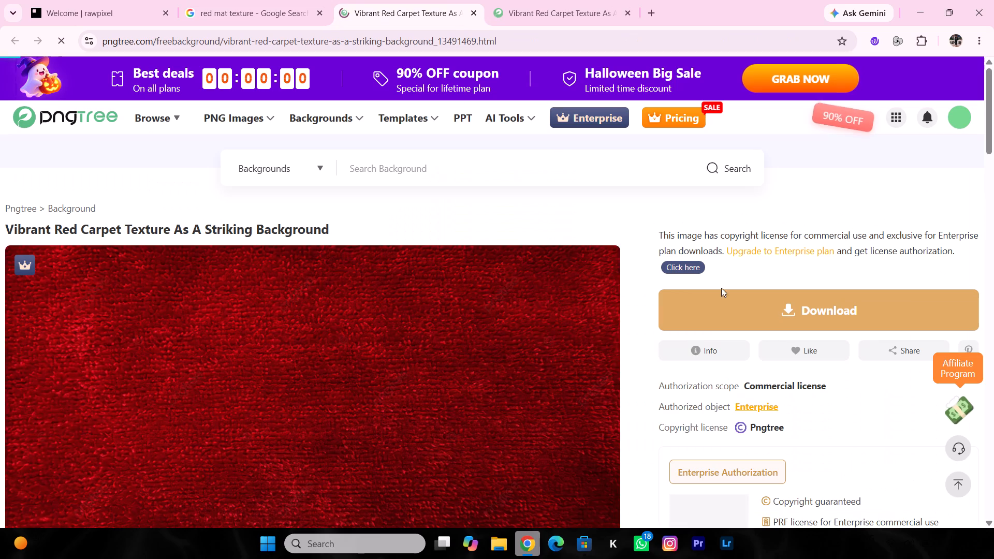
scroll(557, 318, "down", 10)
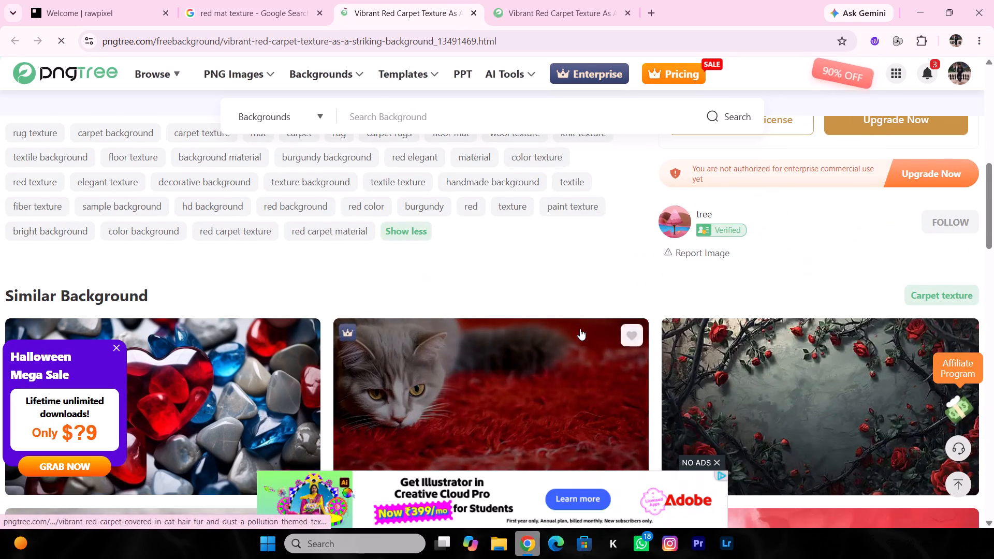
scroll(580, 329, "down", 3)
scroll(539, 264, "down", 4)
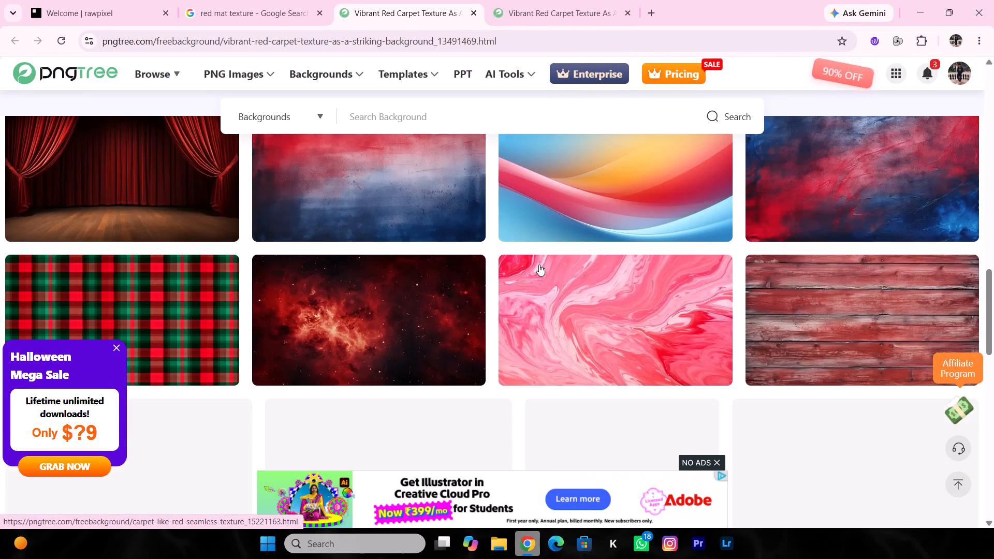
scroll(543, 301, "down", 4)
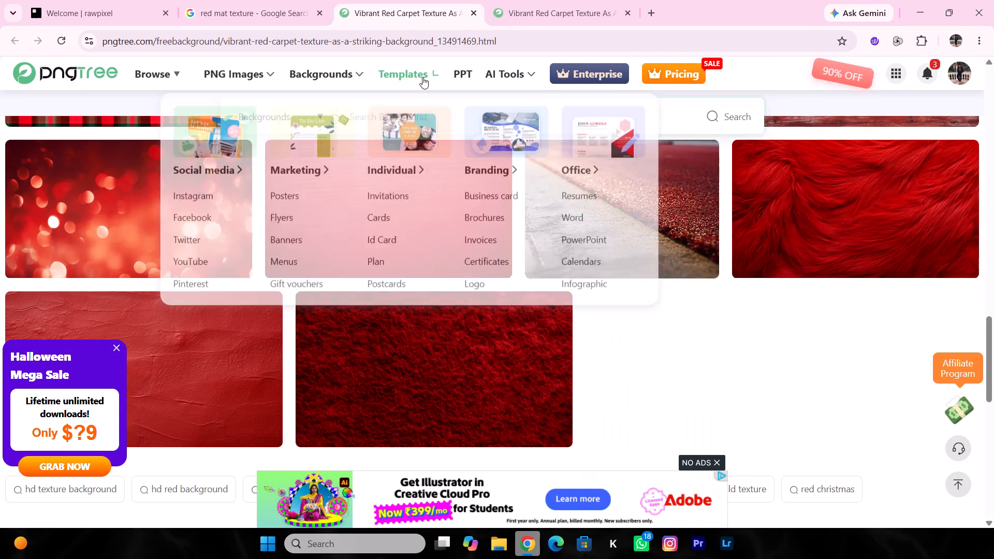
Go back to the "red mat texture" Google image results and browse further down for a suitable red texture.
left_click(252, 10)
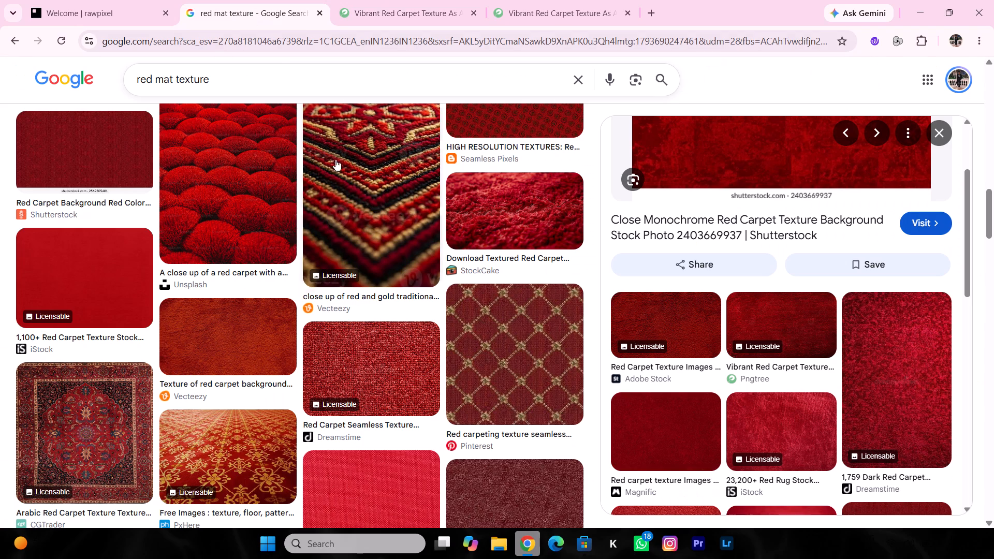
scroll(456, 303, "down", 8)
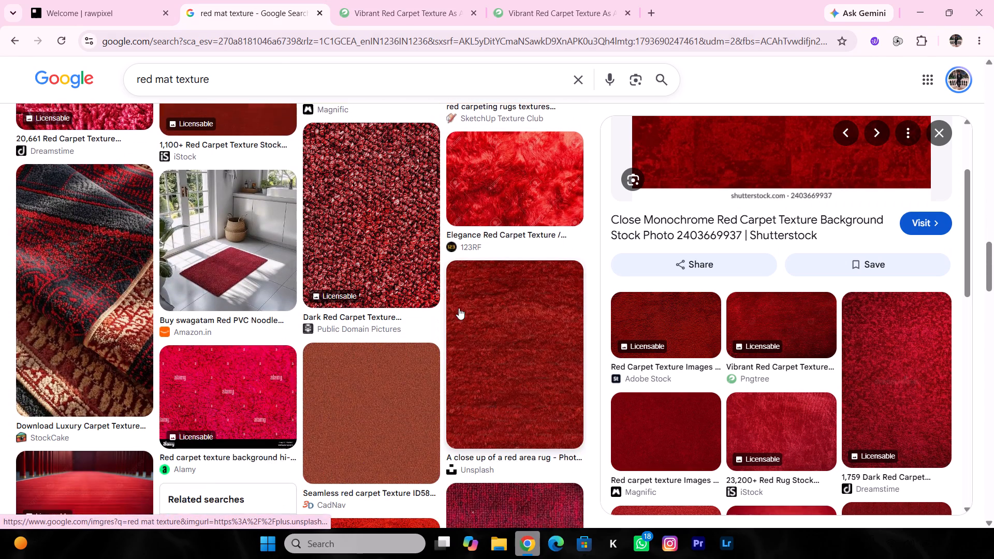
scroll(459, 308, "down", 6)
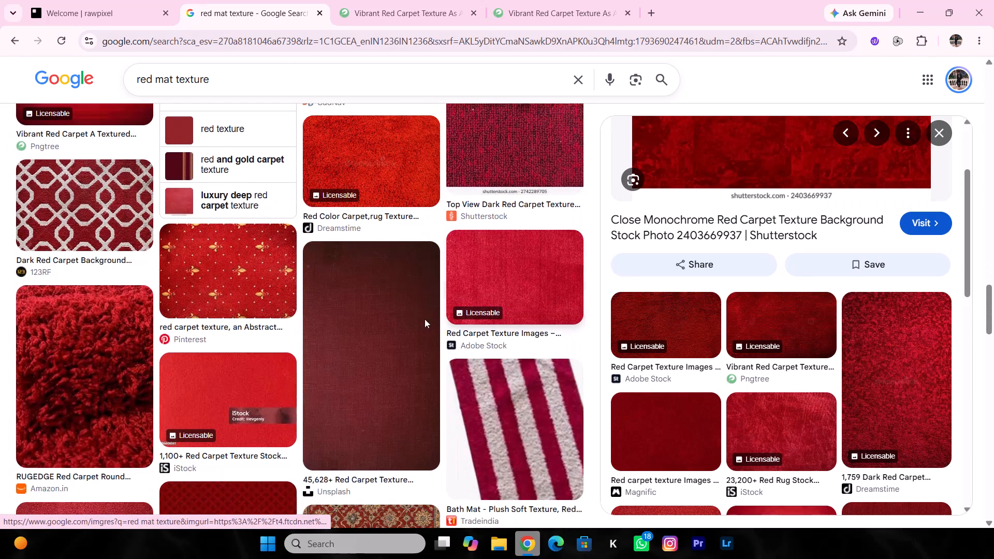
scroll(229, 295, "down", 8)
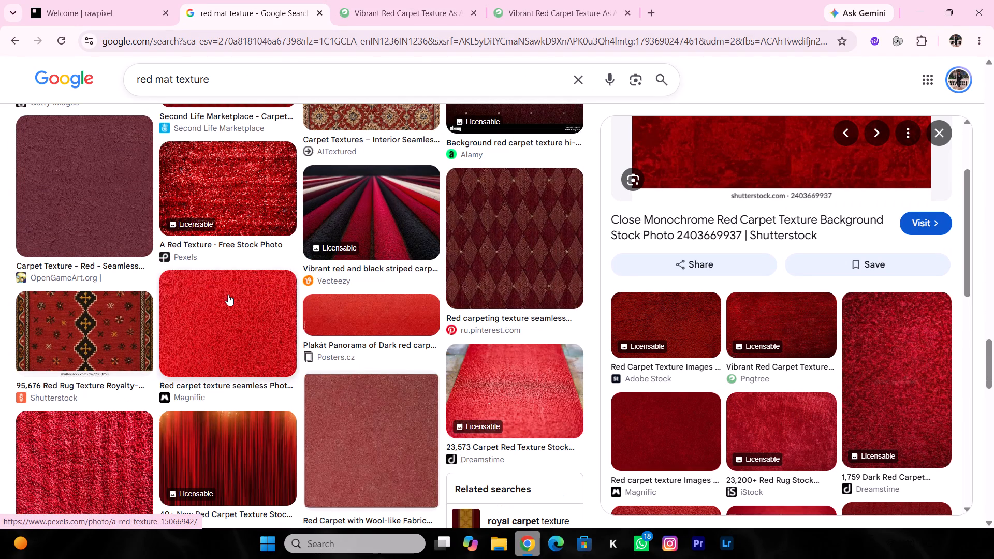
scroll(228, 295, "down", 2)
scroll(464, 304, "down", 3)
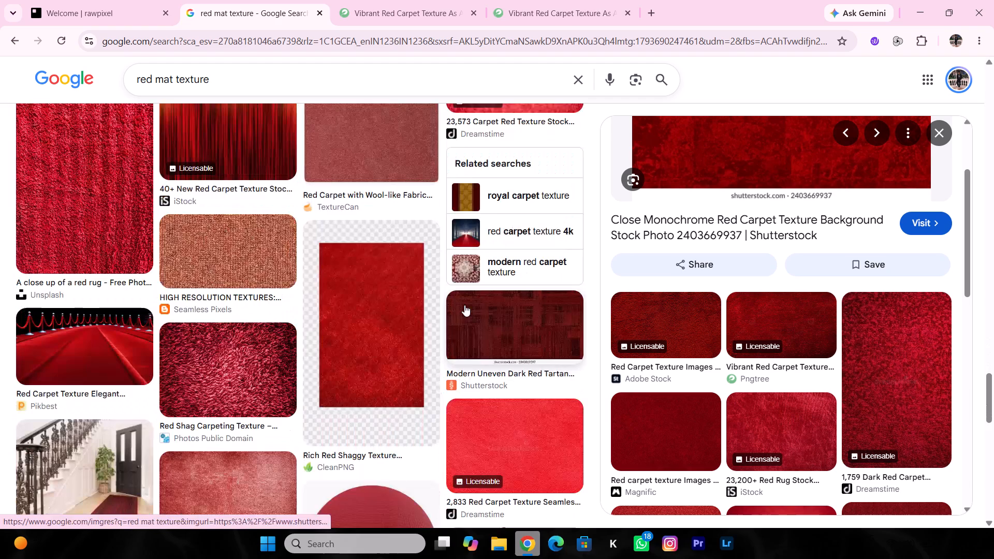
scroll(464, 305, "down", 8)
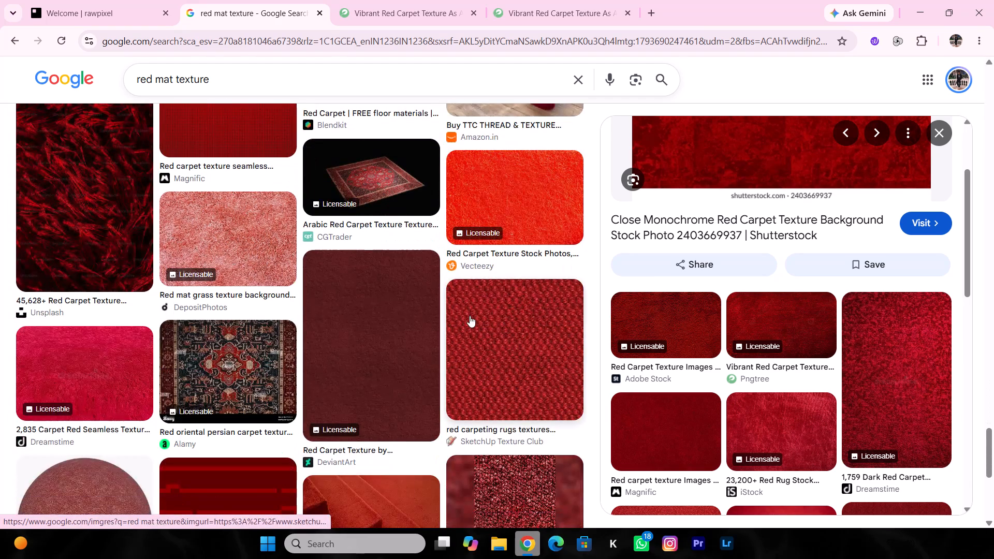
scroll(457, 294, "down", 6)
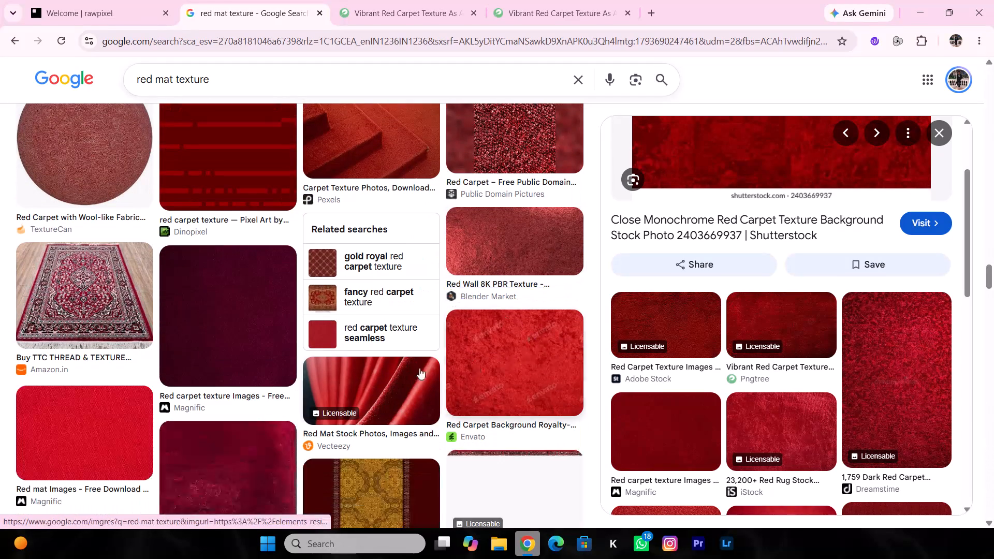
scroll(229, 389, "down", 2)
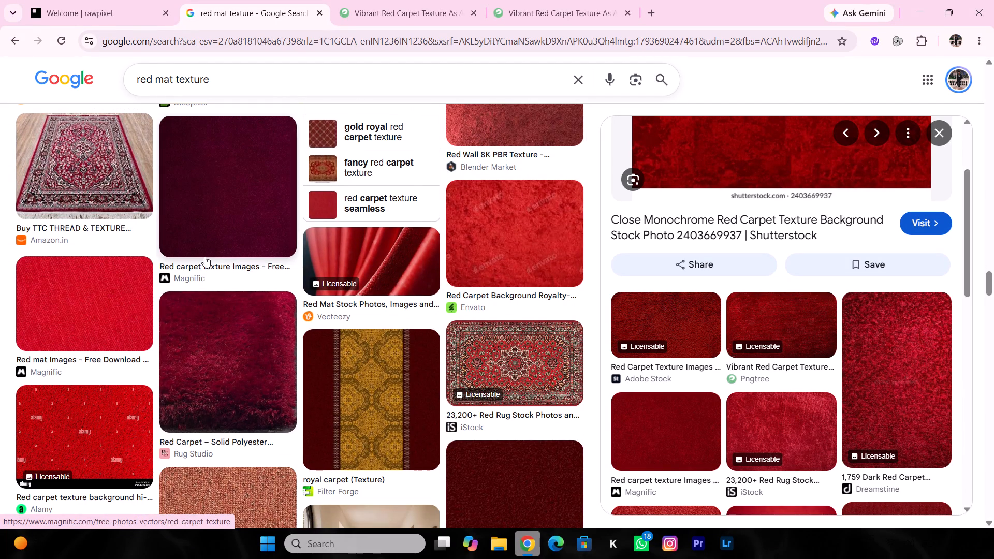
scroll(320, 315, "down", 8)
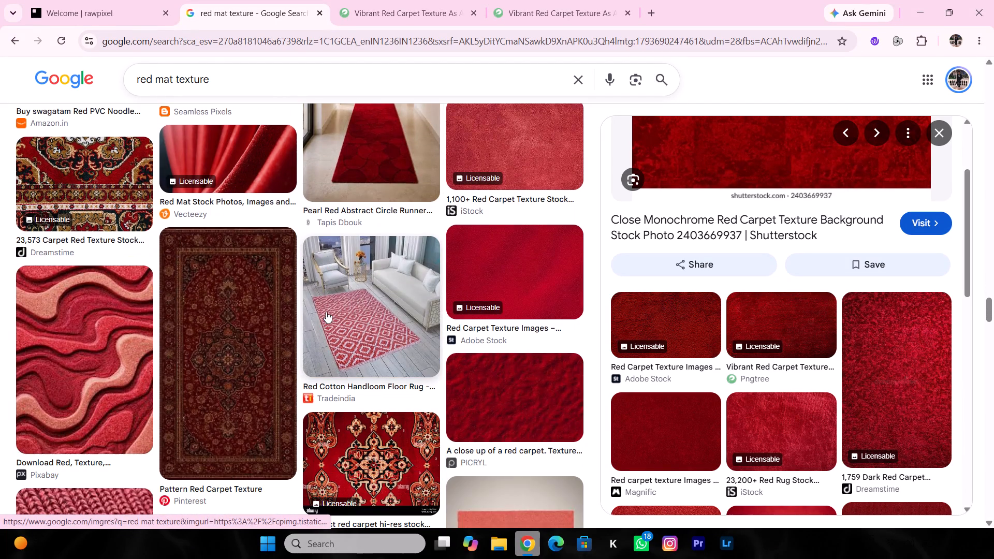
scroll(327, 311, "down", 9)
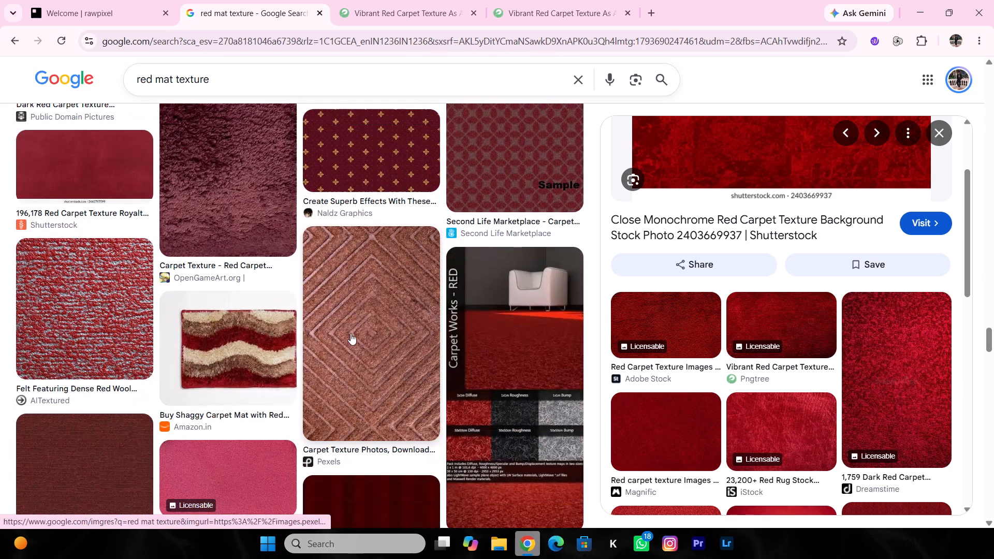
scroll(168, 264, "down", 4)
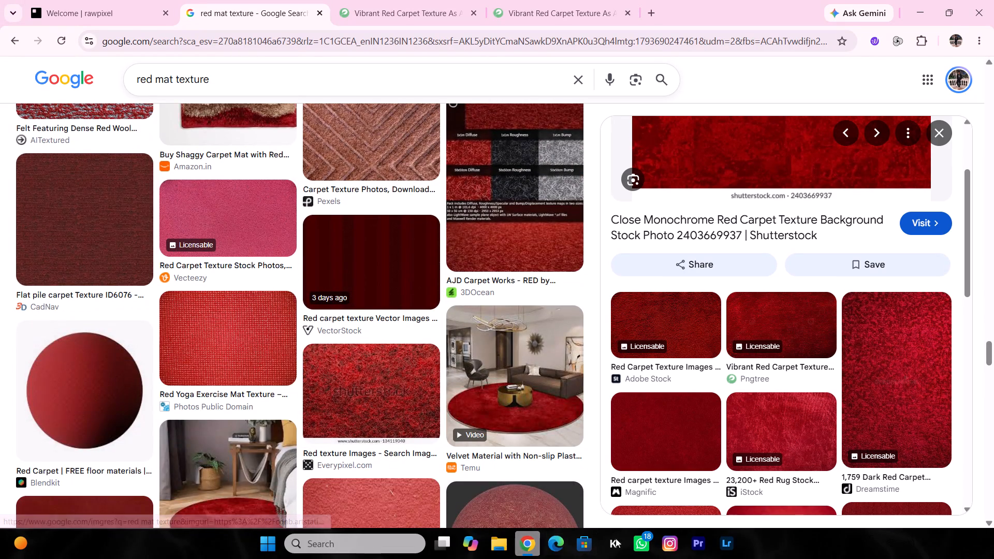
Switch from the browser to the app marked K on the taskbar.
left_click(611, 546)
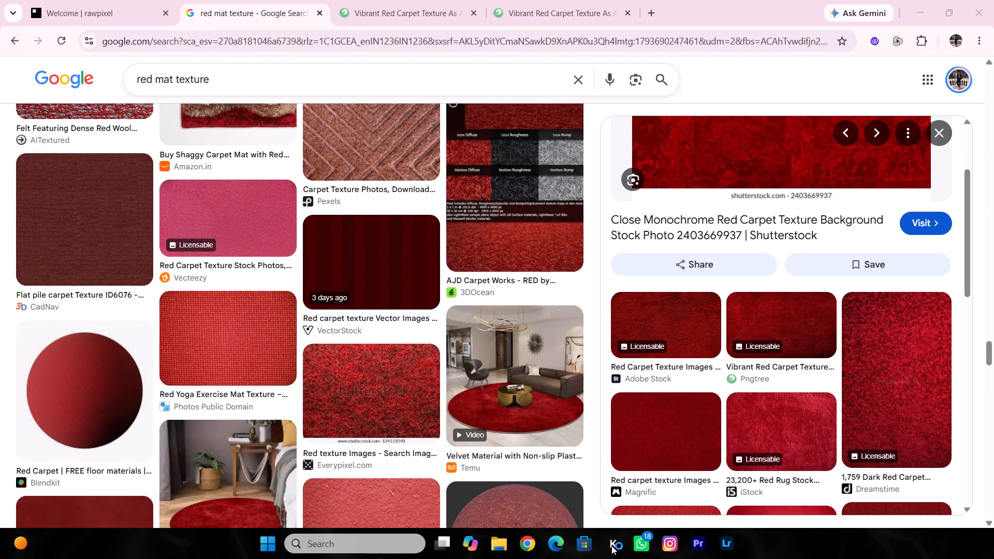
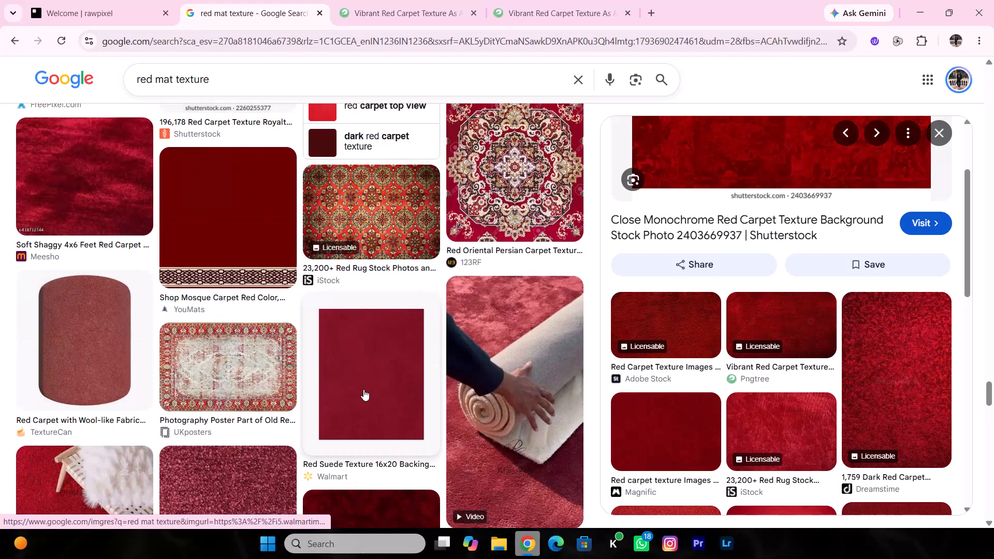
Look further through the "red mat texture" image results for a suitable red background.
scroll(363, 389, "down", 4)
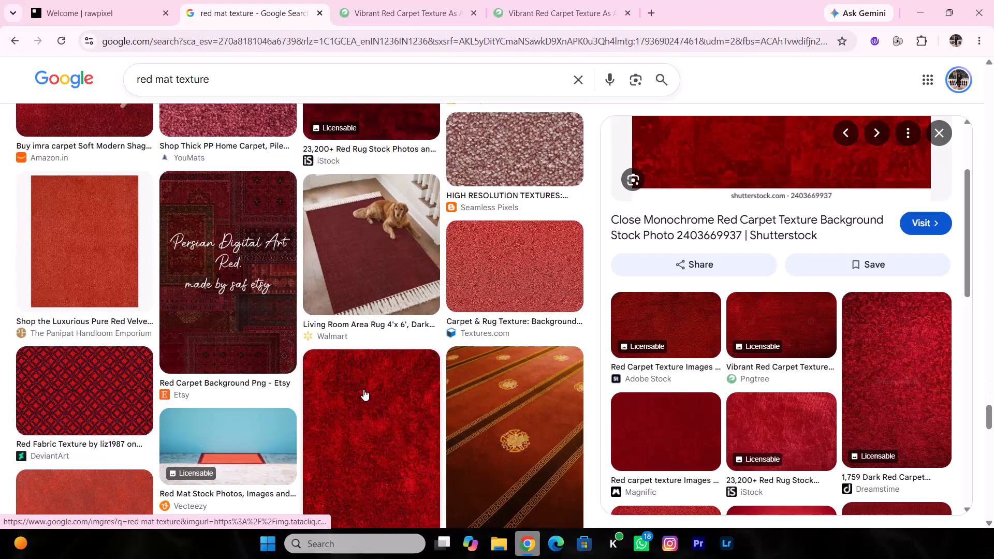
scroll(363, 389, "down", 8)
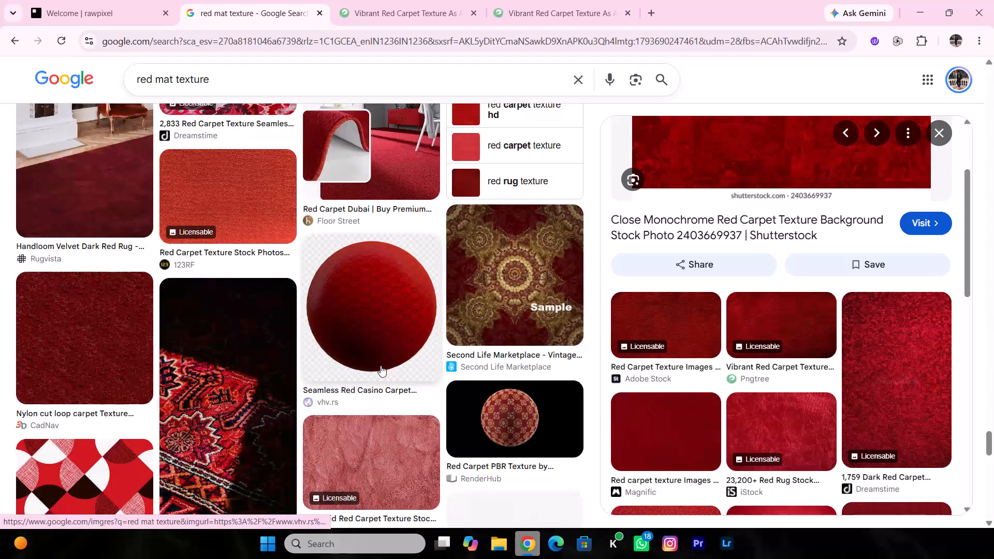
Close the rawpixel, "red mat texture" and Pngtree tabs, leaving only a new blank tab open.
middle_click_drag(13, 357, 5, 313)
middle_click_drag(6, 283, 6, 275)
middle_click_drag(13, 247, 94, 0)
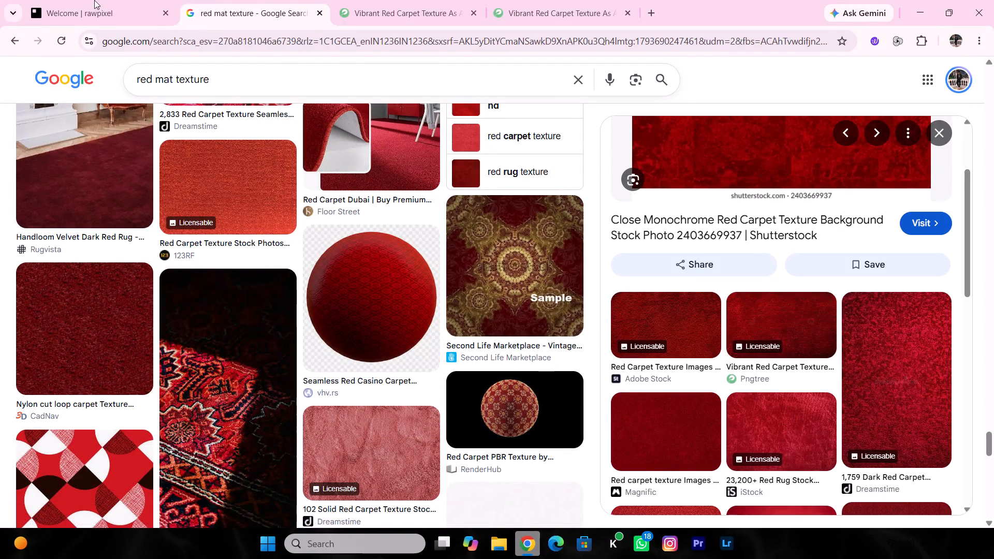
middle_click_drag(94, 0, 94, 0)
middle_click(94, 0)
middle_click(94, 0)
middle_click(92, 0)
middle_click_drag(89, 4, 54, 99)
middle_click(54, 99)
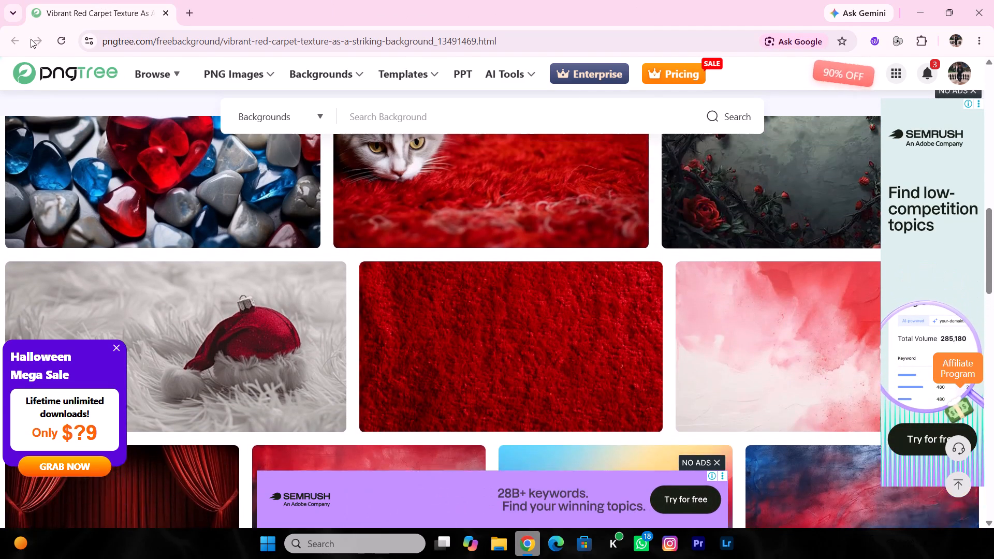
key("ctrl+z")
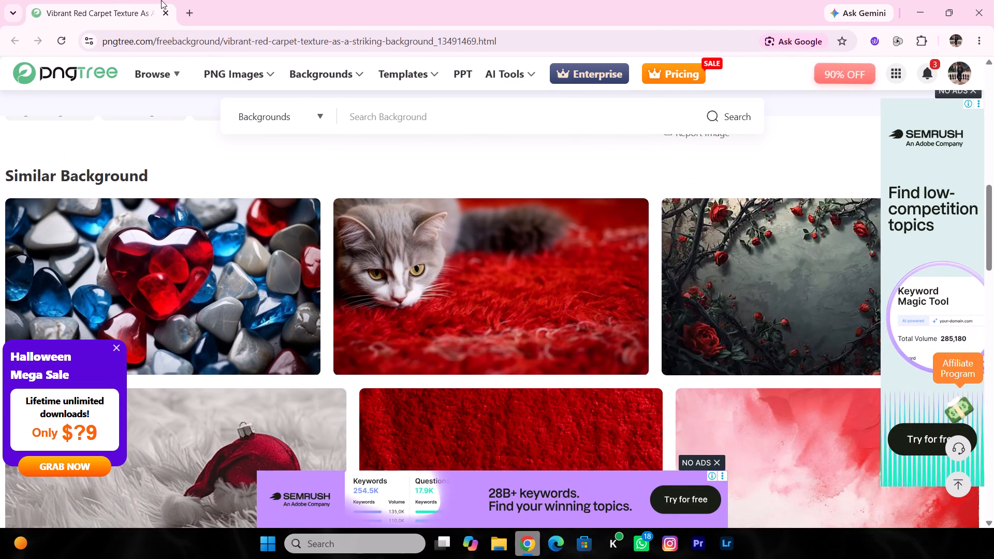
left_click(185, 16)
left_click(165, 16)
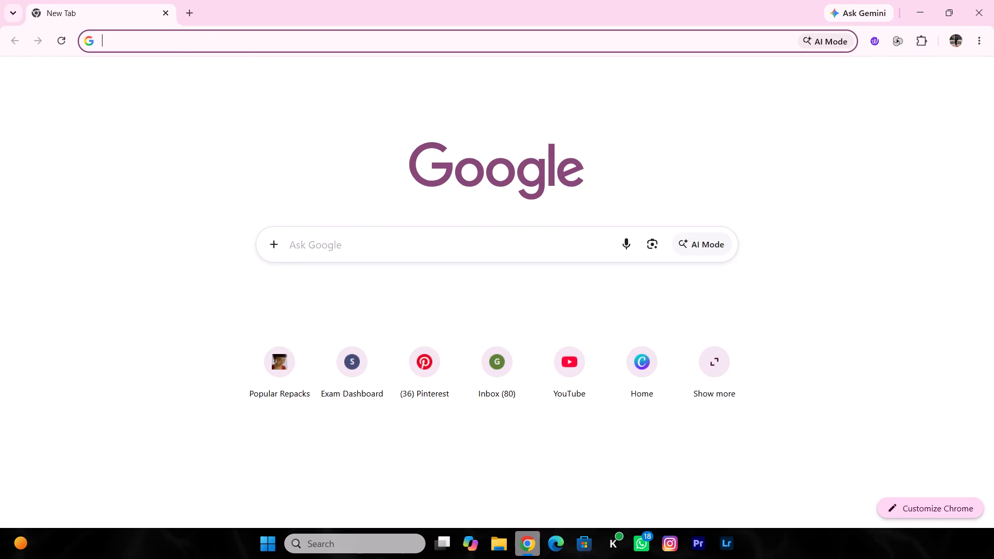
Search Google for "red mat texture bg download" and show the image results.
left_click(318, 243)
left_click(358, 277)
left_click(386, 244)
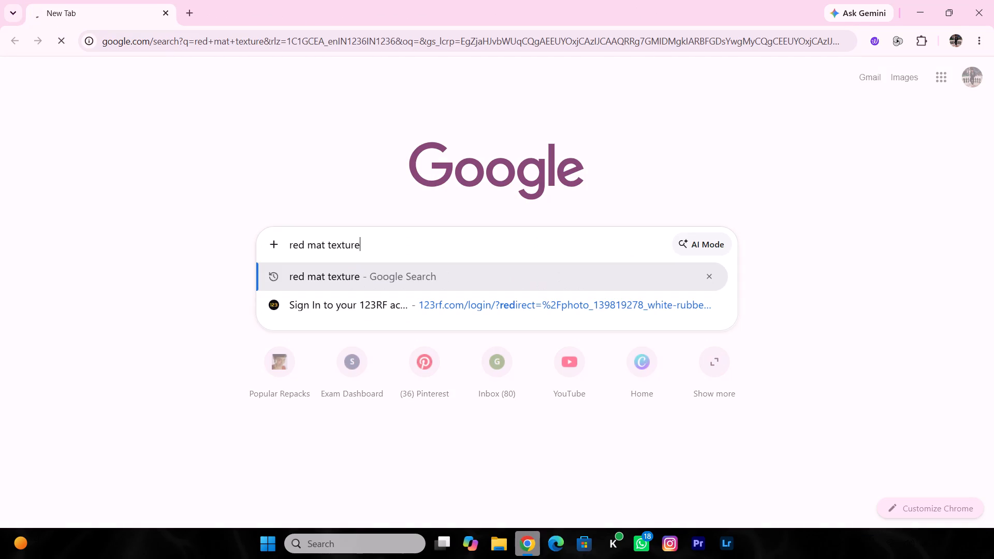
key("space")
type("bg")
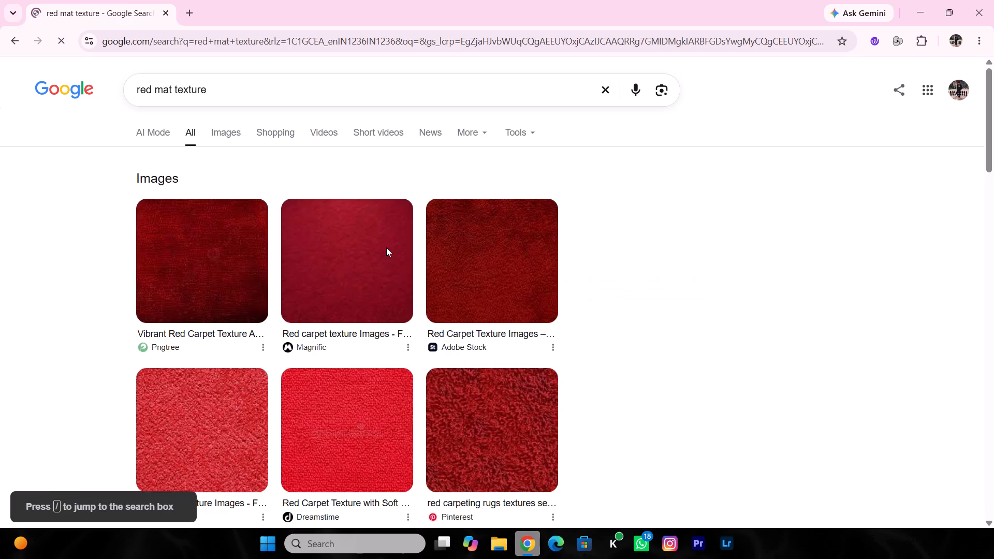
left_click(319, 80)
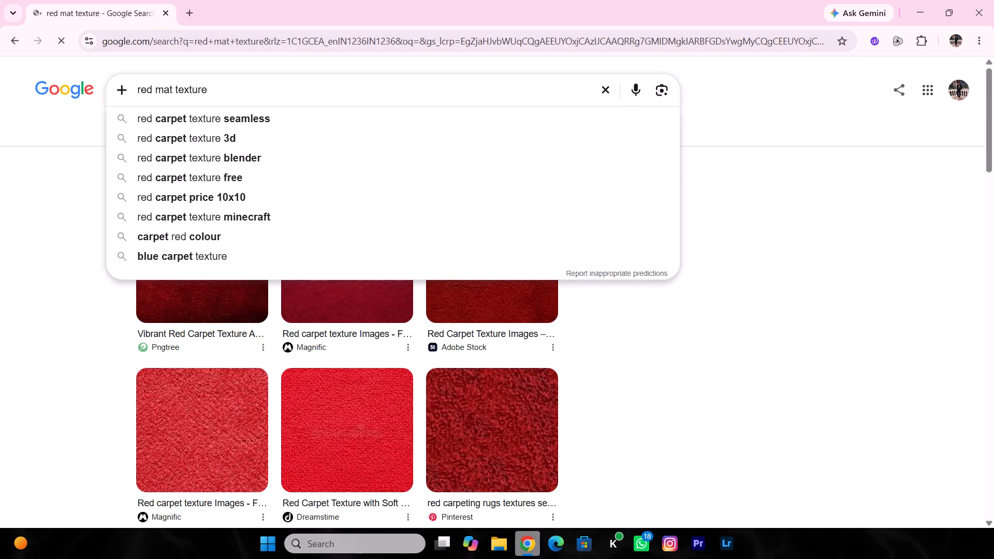
key("space")
type("bg")
key("space")
type("download")
key("Return")
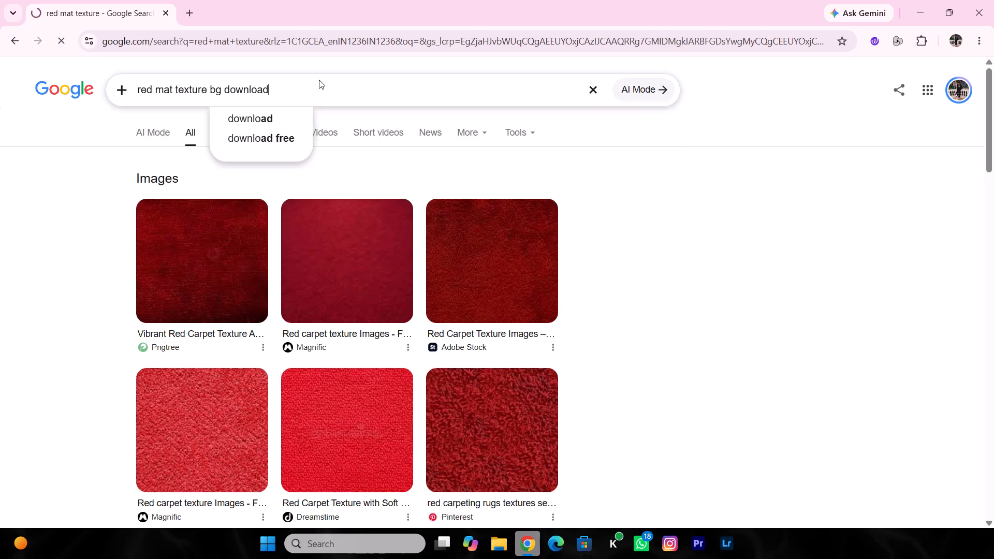
double_click(242, 126)
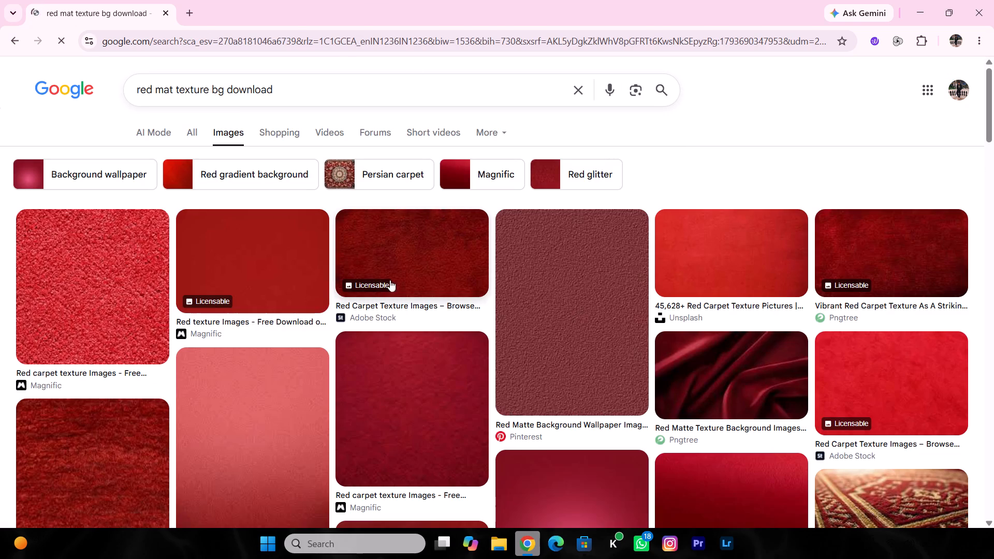
Open Pngtree's vibrant red carpet texture page from the image results.
left_click(863, 310)
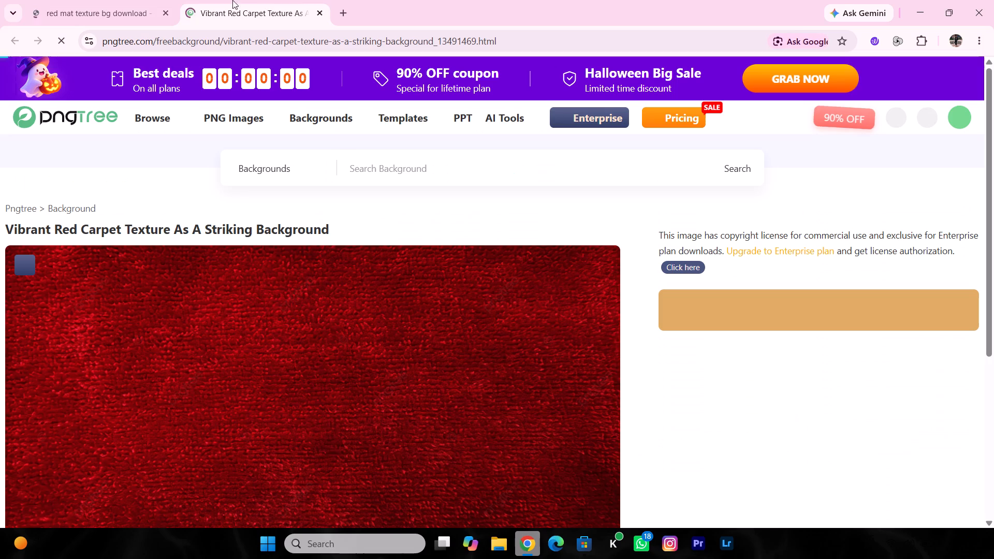
Return to the "red mat texture bg download" image results and look through the red textures for a suitable background.
left_click(35, 0)
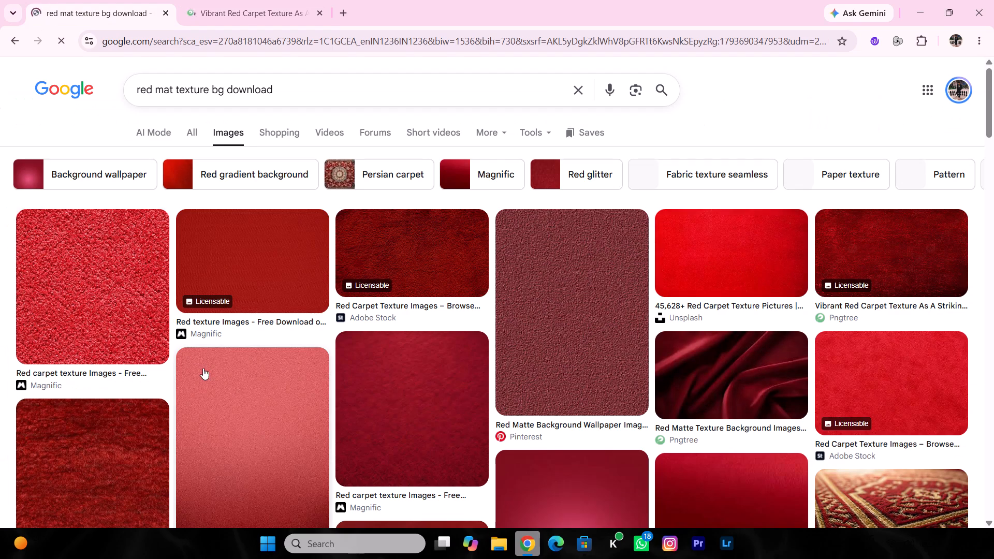
scroll(203, 368, "down", 3)
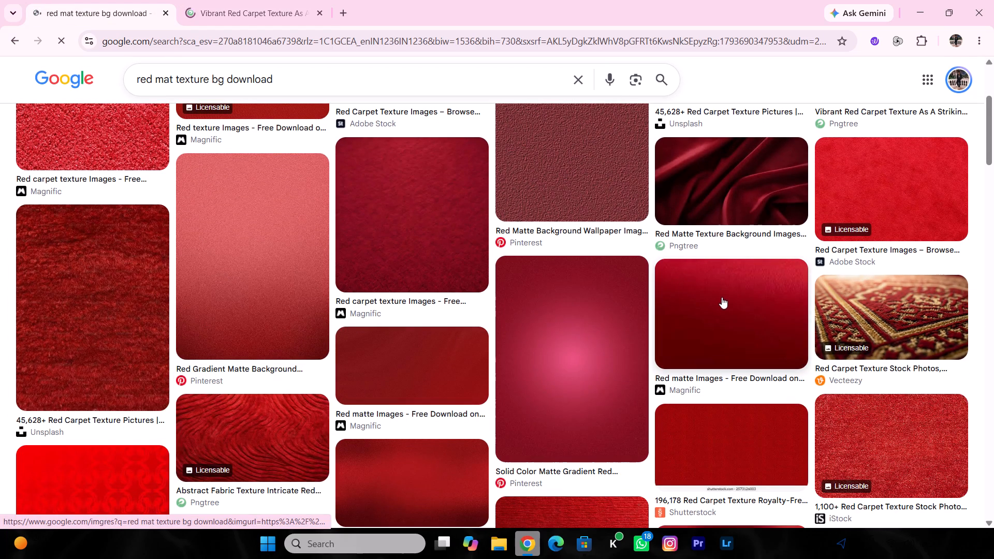
scroll(644, 371, "down", 3)
scroll(260, 383, "down", 2)
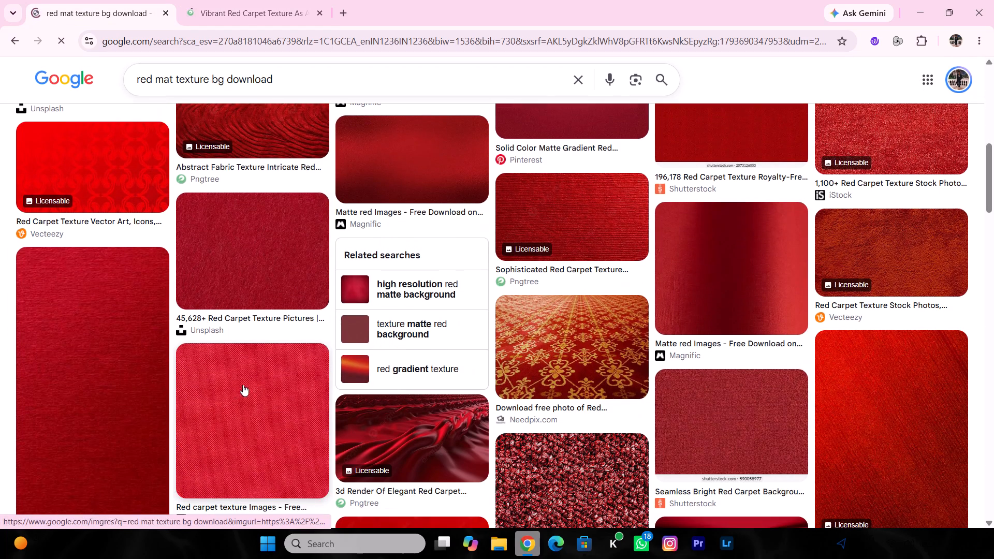
scroll(233, 386, "down", 1)
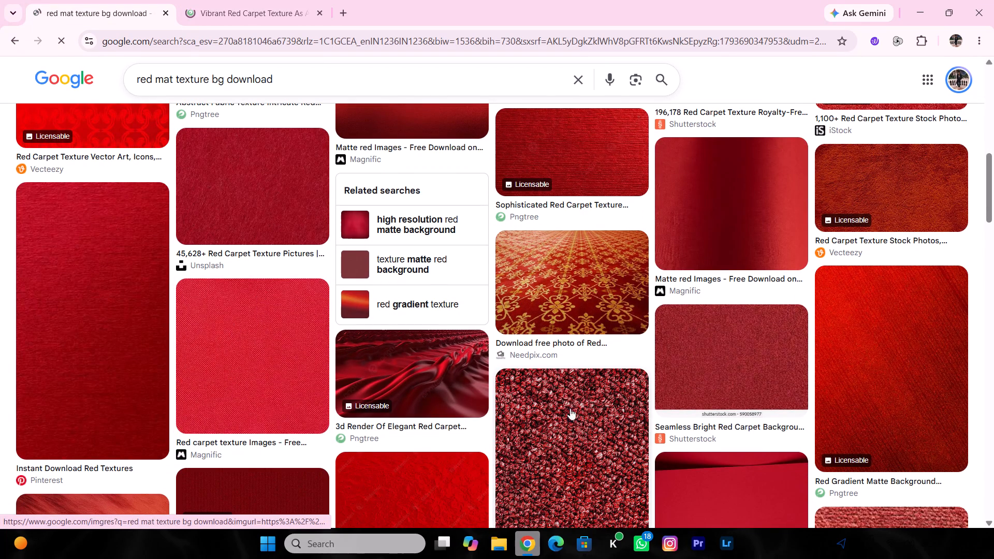
scroll(768, 308, "down", 5)
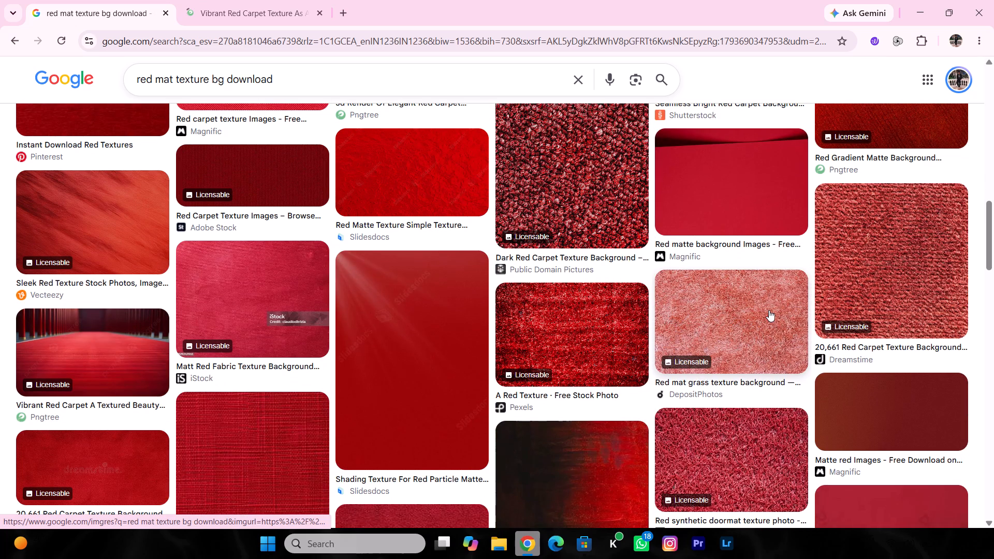
scroll(597, 387, "down", 3)
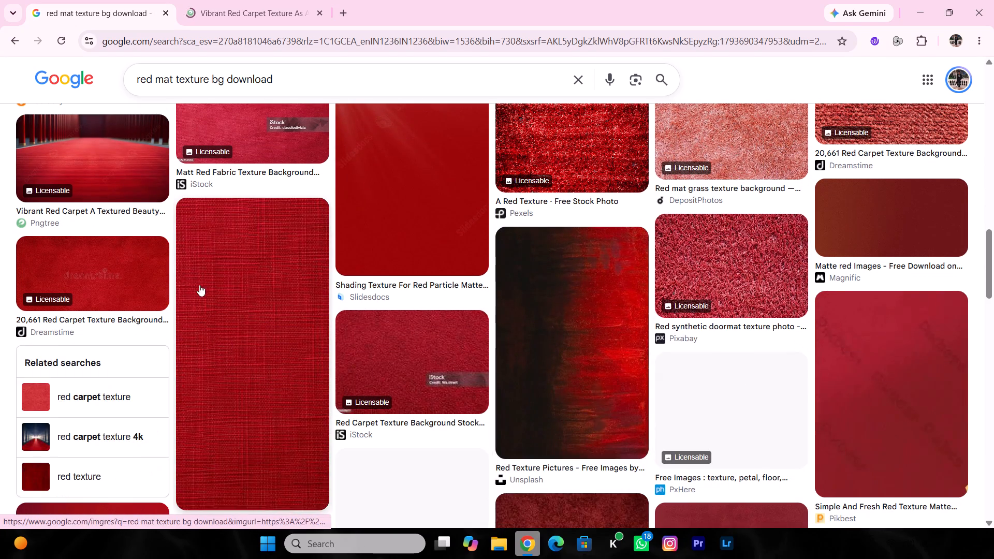
scroll(285, 368, "down", 3)
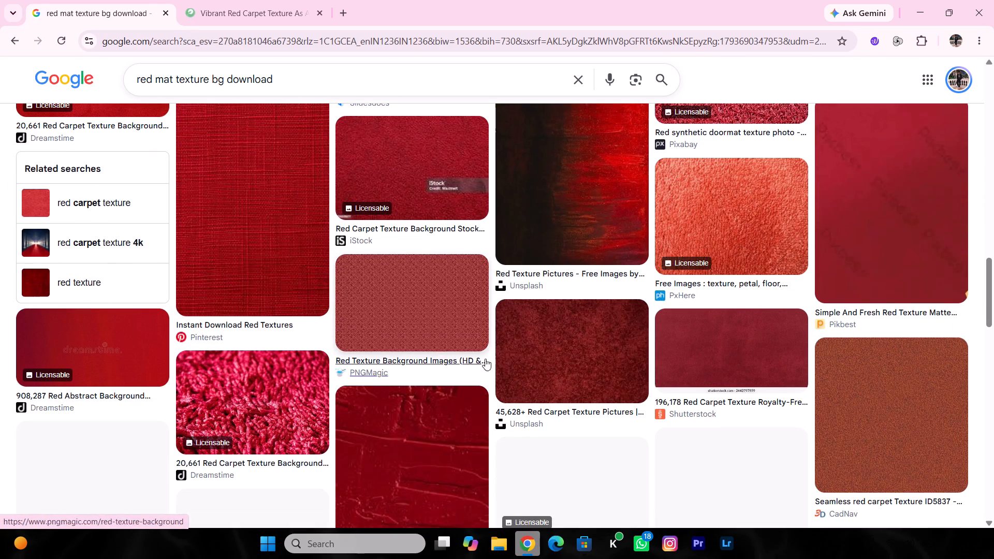
scroll(553, 378, "down", 5)
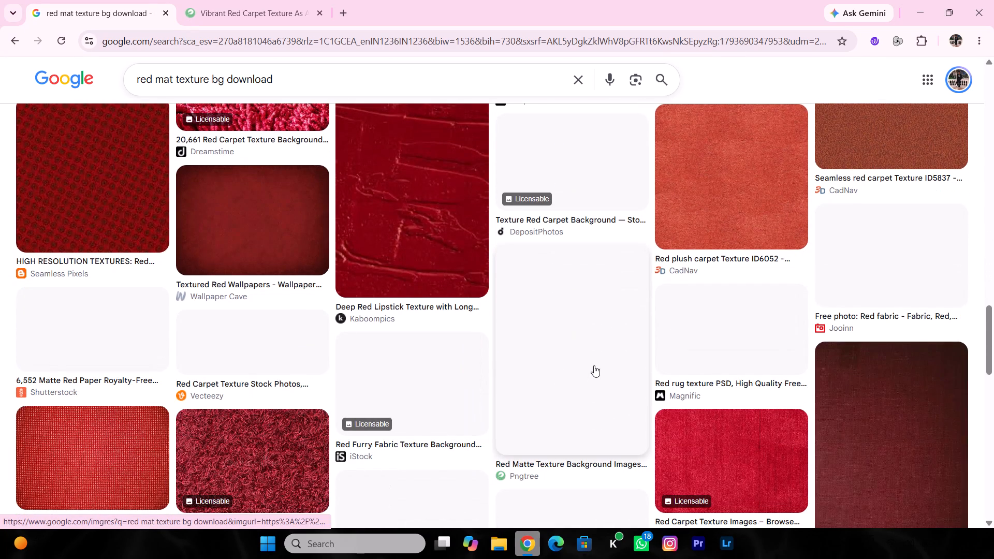
scroll(591, 373, "down", 4)
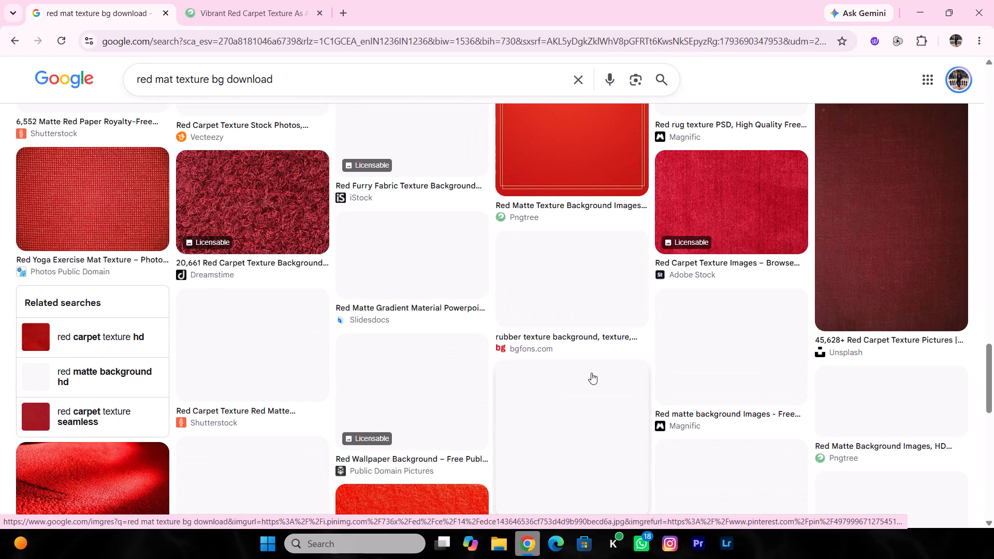
scroll(592, 380, "down", 3)
scroll(366, 341, "up", 1)
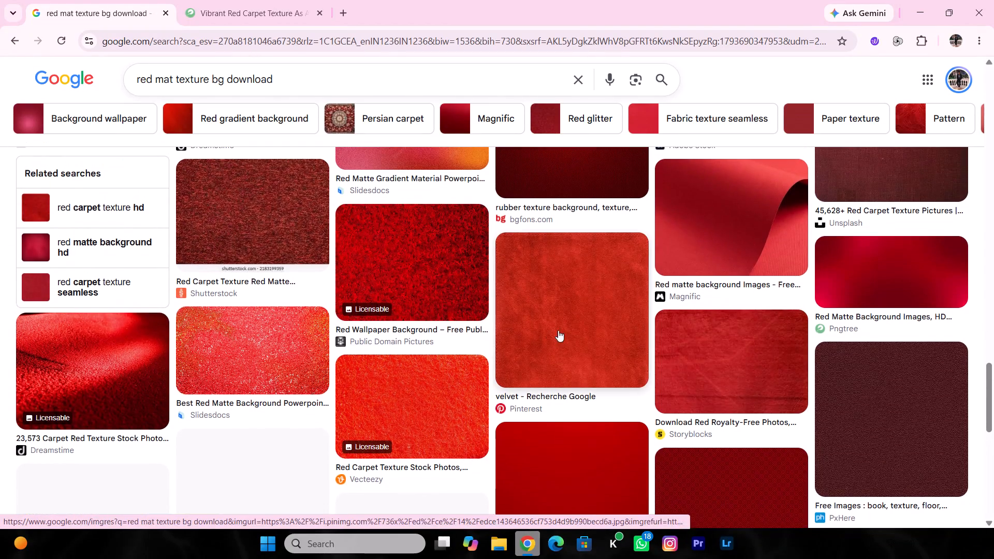
scroll(659, 348, "up", 2)
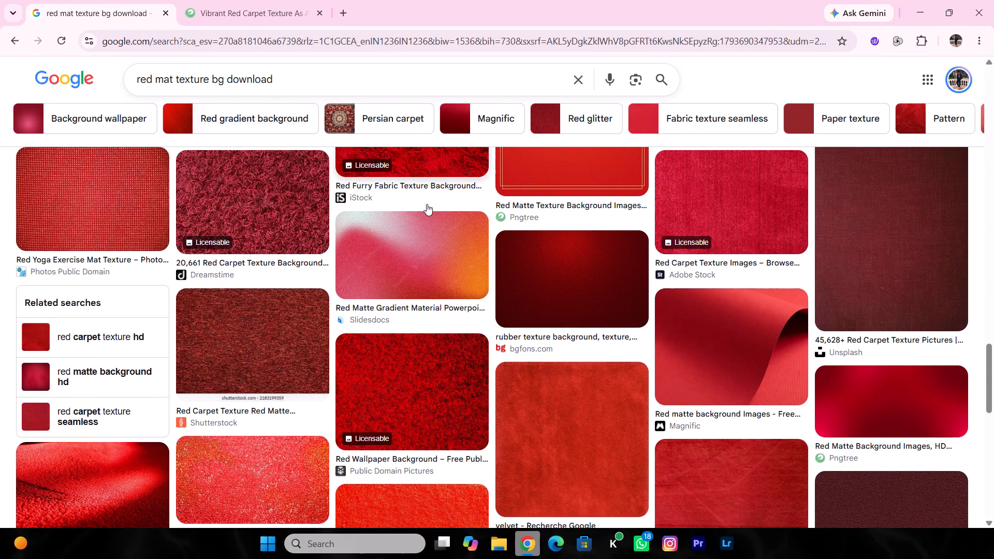
scroll(455, 306, "up", 5)
scroll(446, 317, "up", 17)
scroll(444, 308, "up", 4)
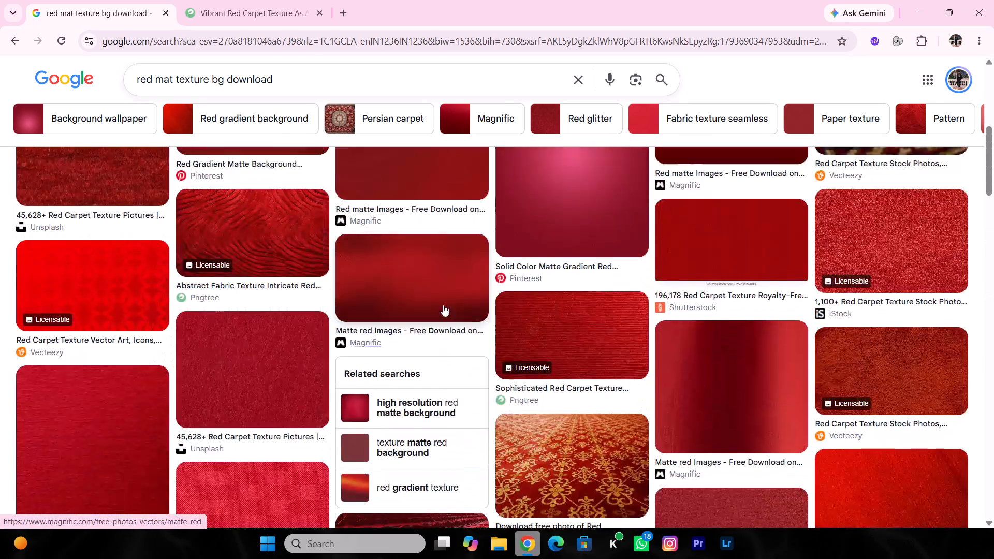
scroll(443, 305, "up", 11)
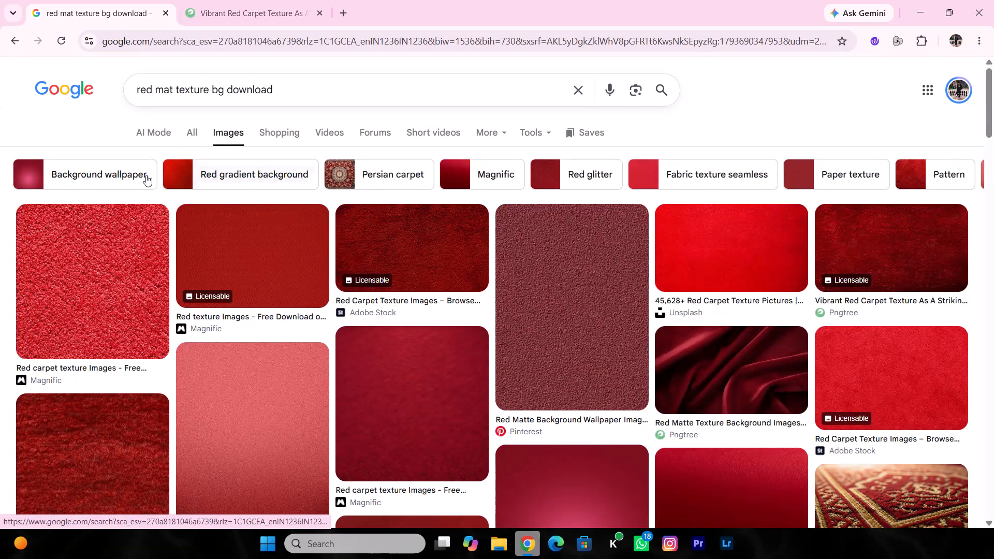
Switch to all web results for the search and open Pngtree's red matte background collection.
left_click(187, 136)
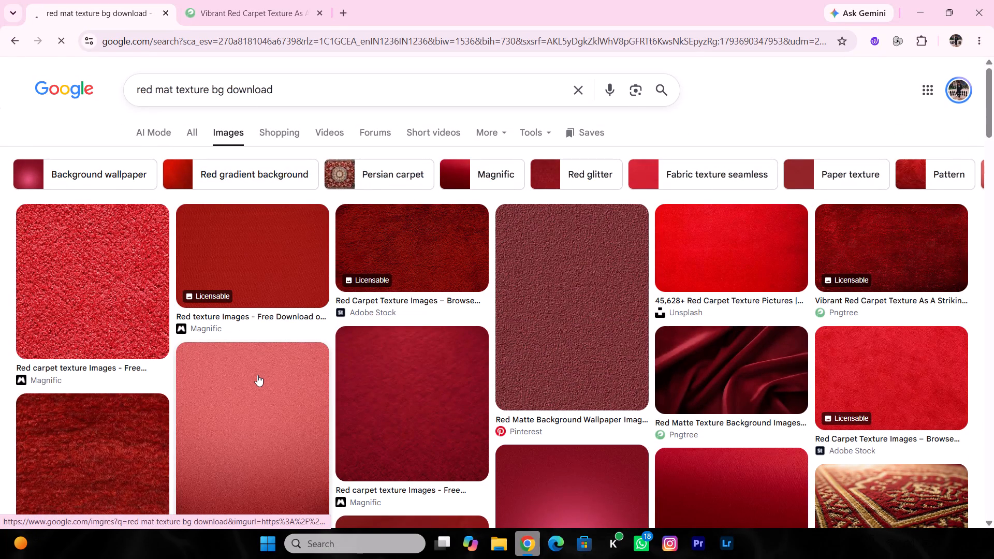
scroll(257, 375, "down", 2)
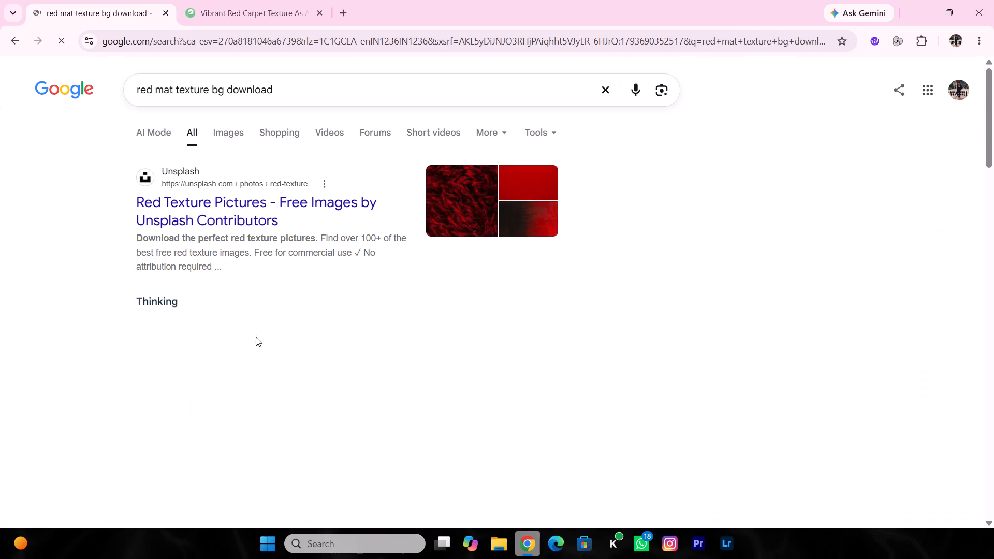
scroll(256, 244, "down", 4)
scroll(297, 330, "down", 2)
left_click(239, 351)
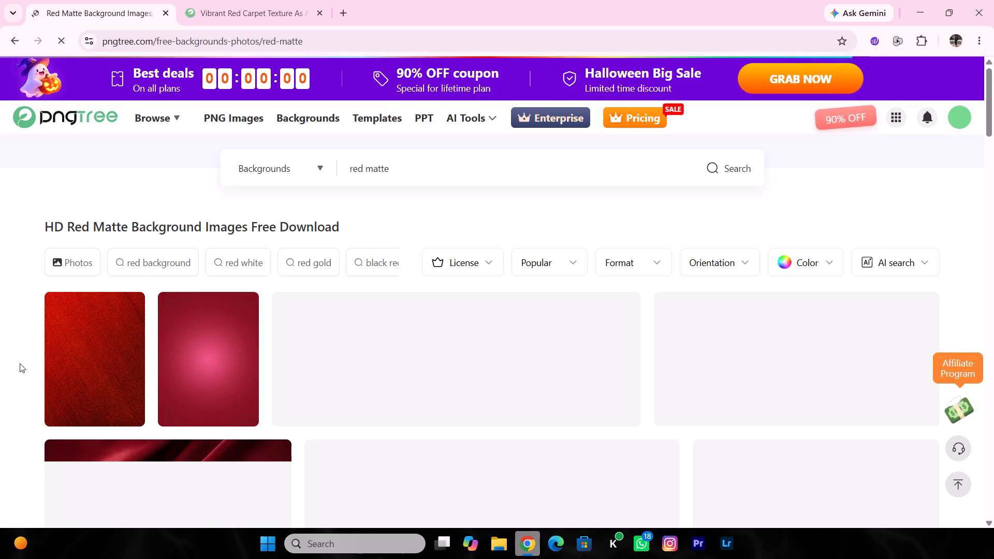
Look through Pngtree's red matte background collection for a suitable texture, dismissing the sale offers.
scroll(22, 372, "down", 8)
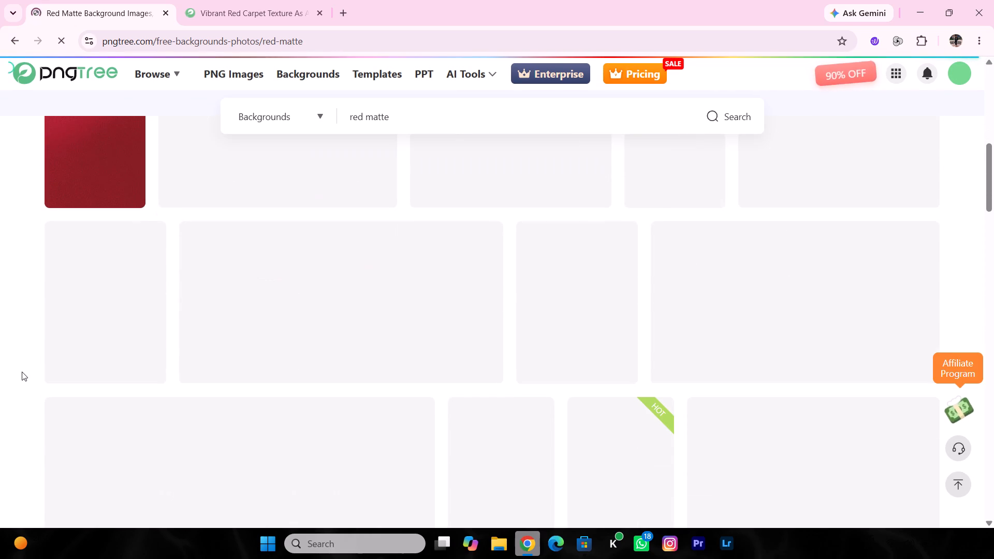
scroll(20, 373, "down", 3)
scroll(20, 373, "up", 6)
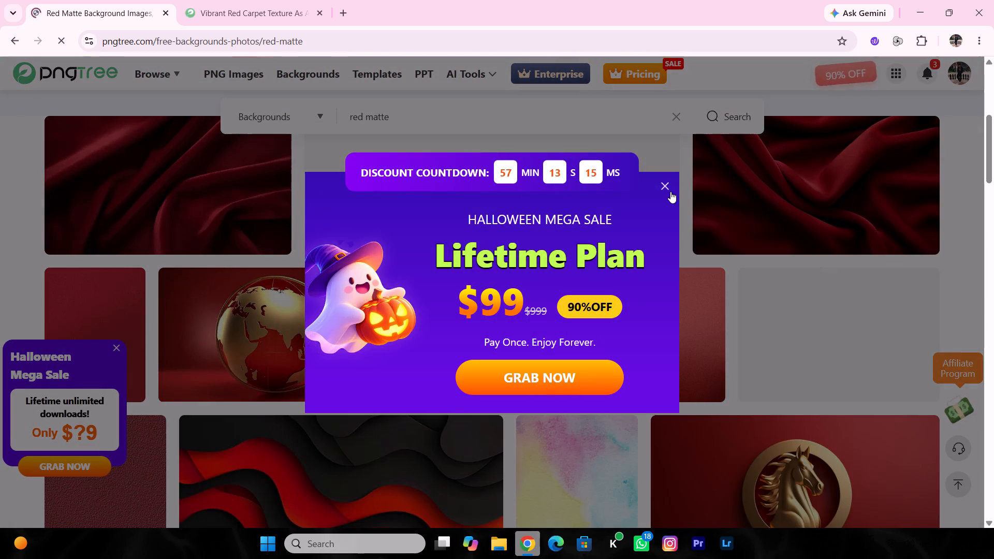
left_click(666, 188)
scroll(613, 274, "down", 5)
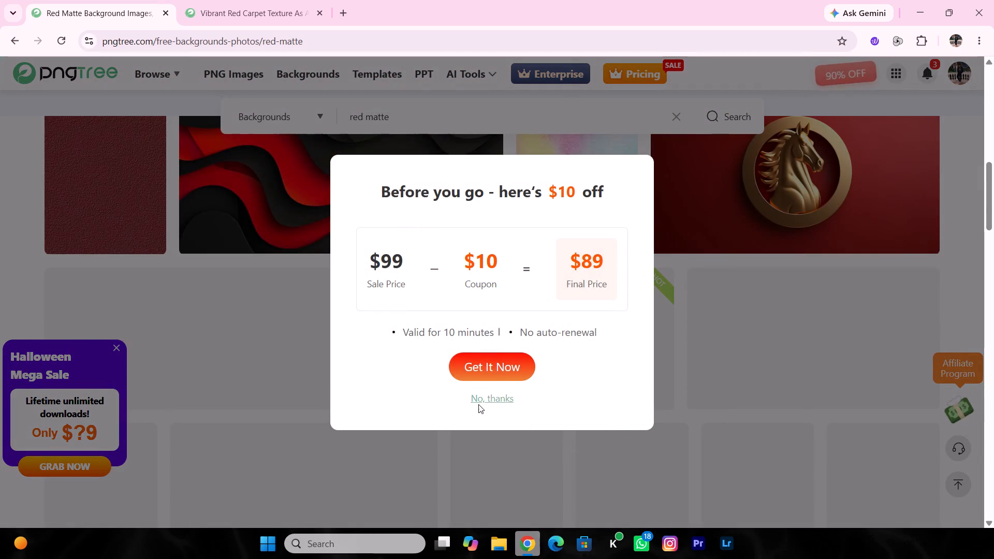
left_click(481, 398)
scroll(418, 338, "down", 3)
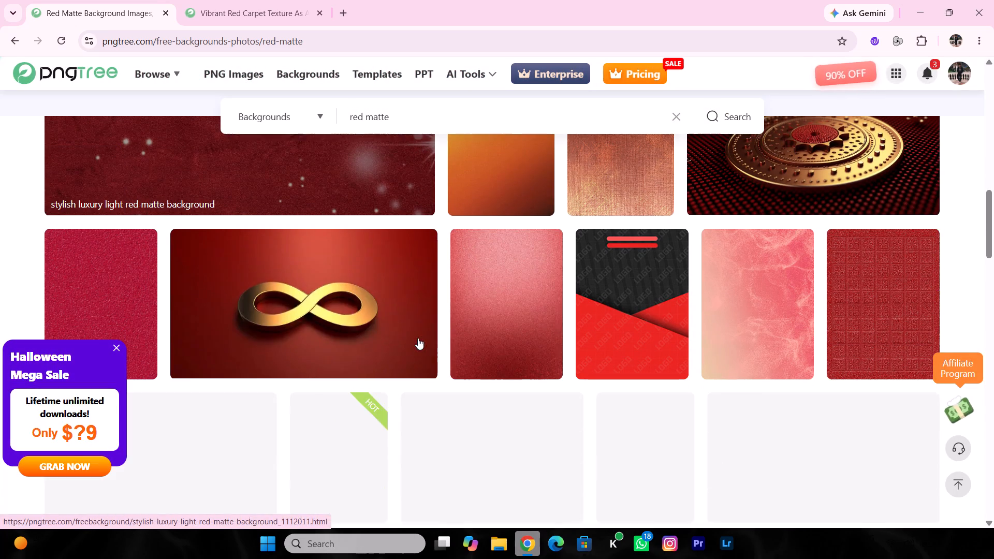
scroll(610, 318, "down", 4)
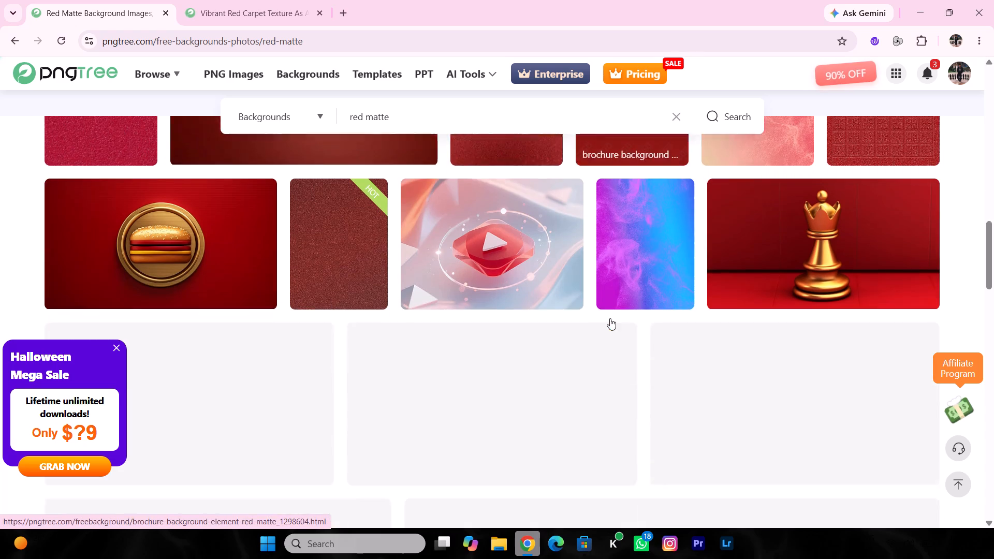
scroll(386, 259, "down", 4)
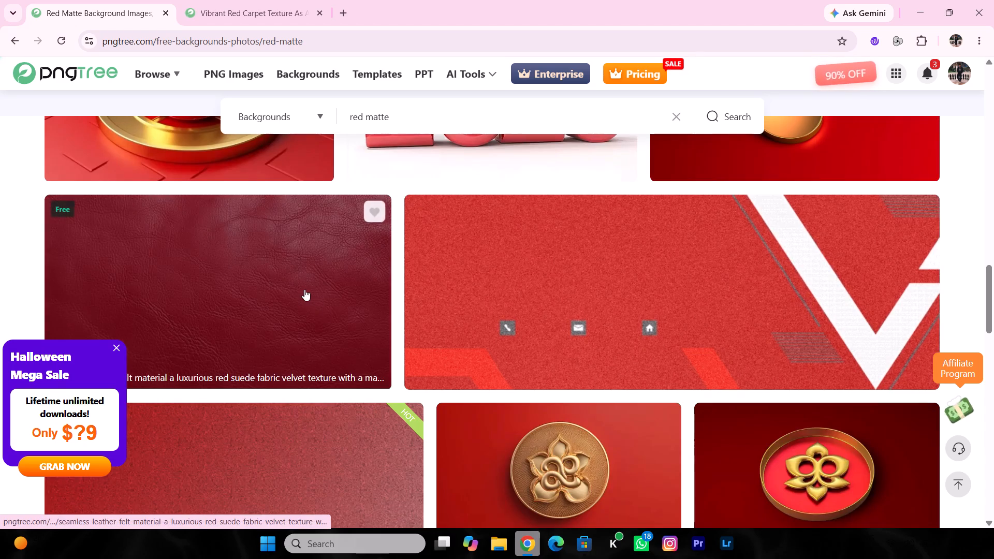
scroll(334, 317, "down", 8)
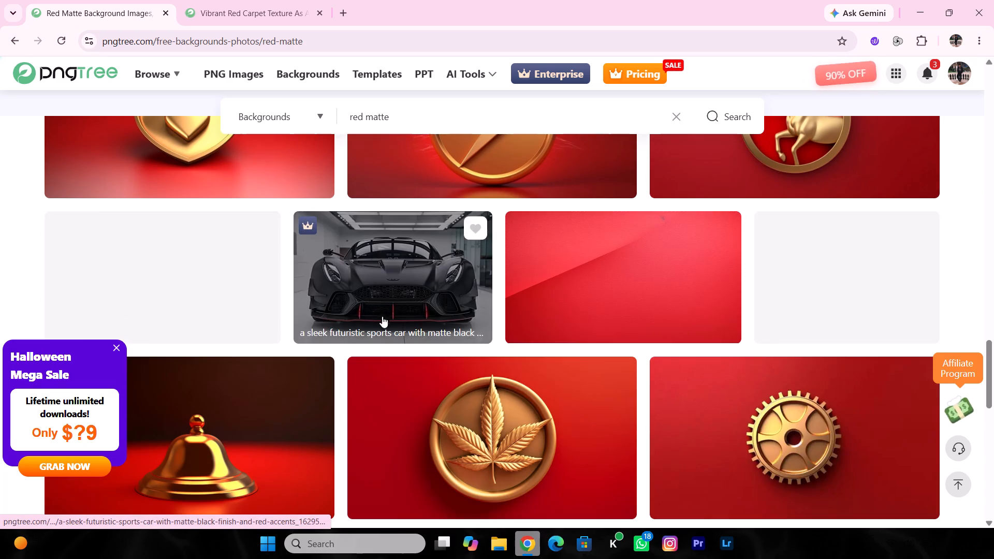
scroll(615, 302, "down", 5)
scroll(440, 324, "up", 3)
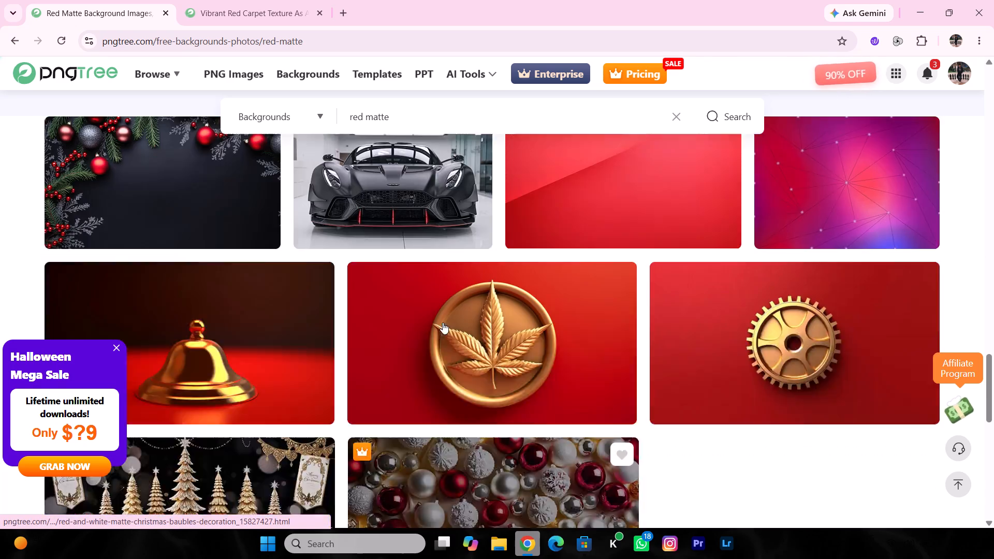
scroll(443, 322, "up", 20)
scroll(443, 322, "up", 5)
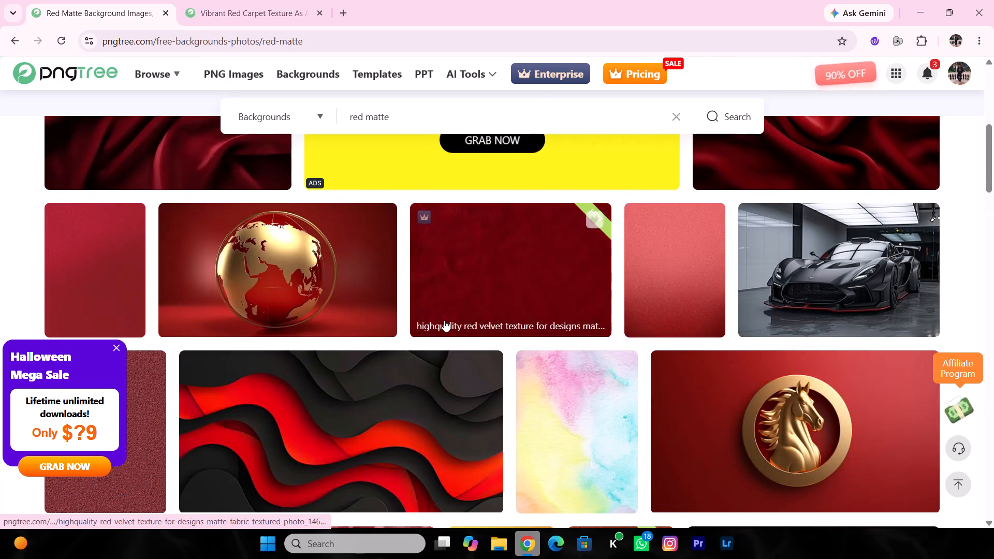
Open the high-quality red velvet matte fabric texture's page to check it, and return to the red matte collection.
left_click(544, 277)
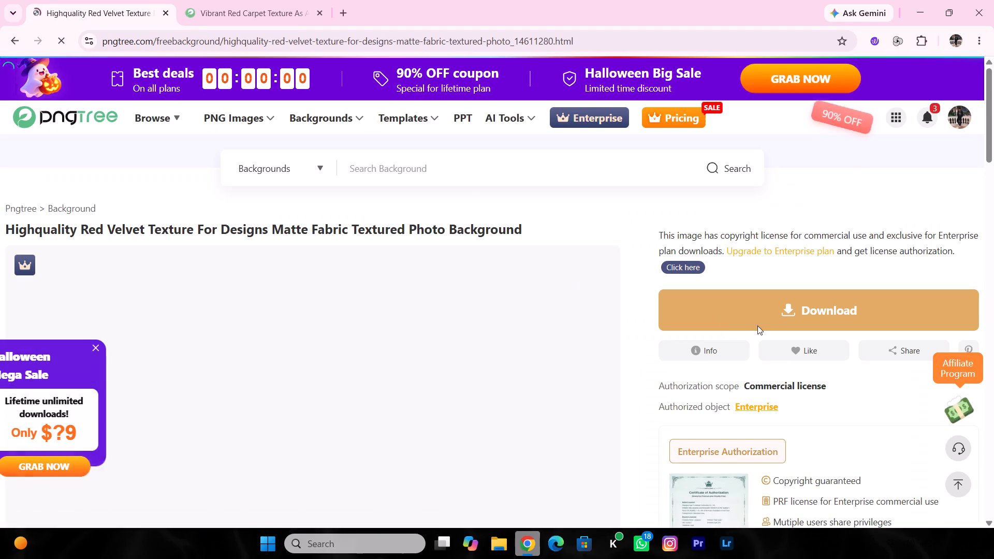
scroll(761, 327, "down", 2)
left_click(12, 49)
scroll(317, 370, "up", 4)
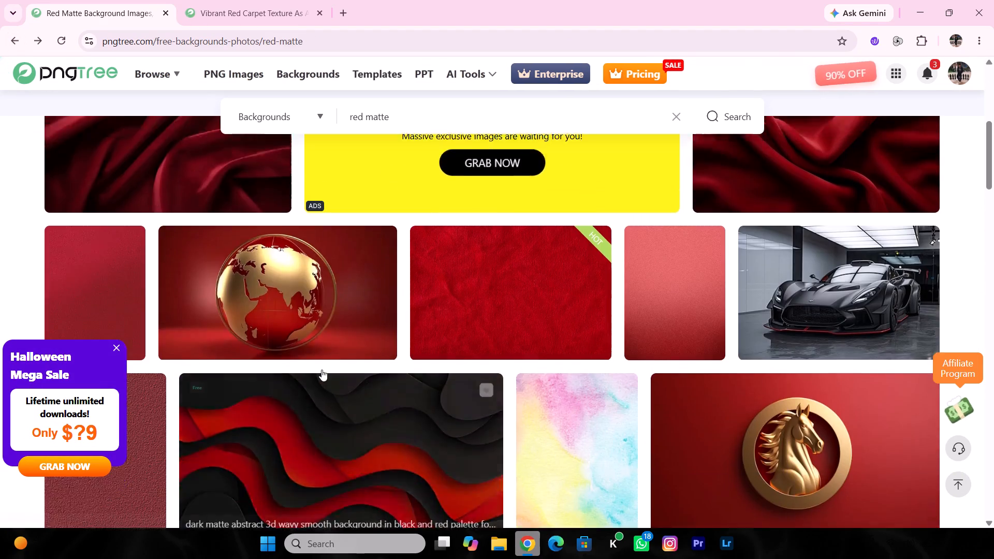
scroll(348, 376, "up", 3)
scroll(578, 370, "up", 4)
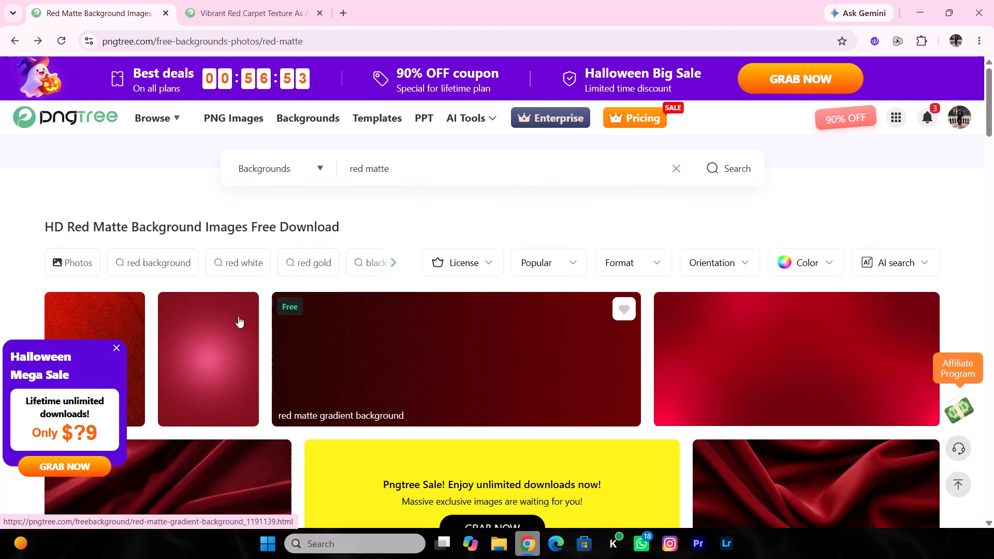
Return to the Google results for "red mat texture bg download" and open Adobe Stock's Red Textured Background Images.
left_click(12, 36)
scroll(420, 330, "down", 9)
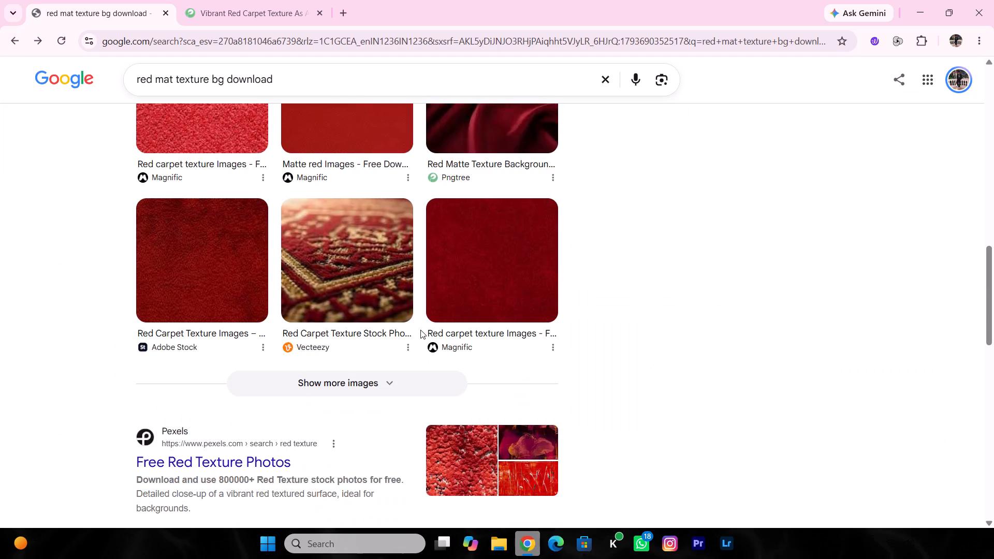
scroll(420, 330, "down", 3)
scroll(268, 419, "down", 1)
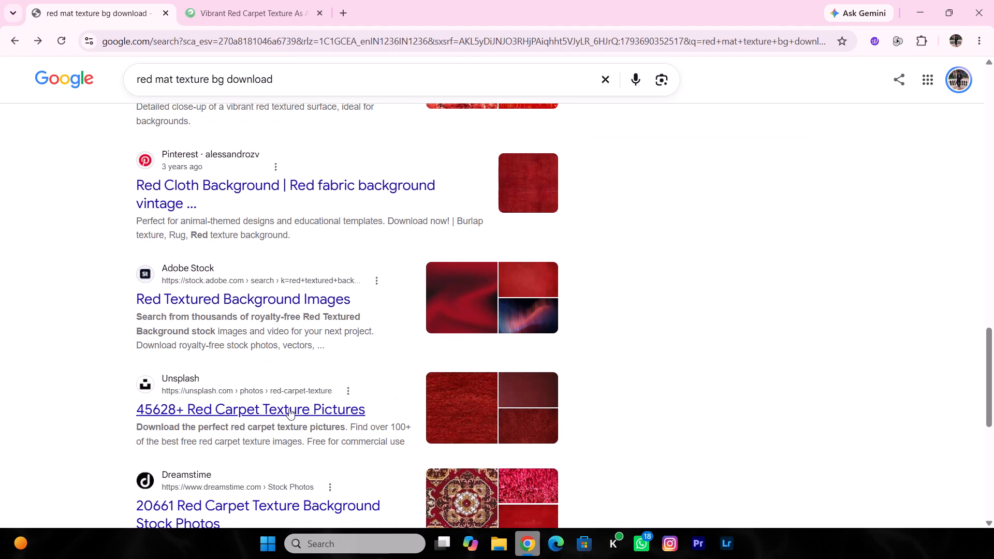
left_click(301, 300)
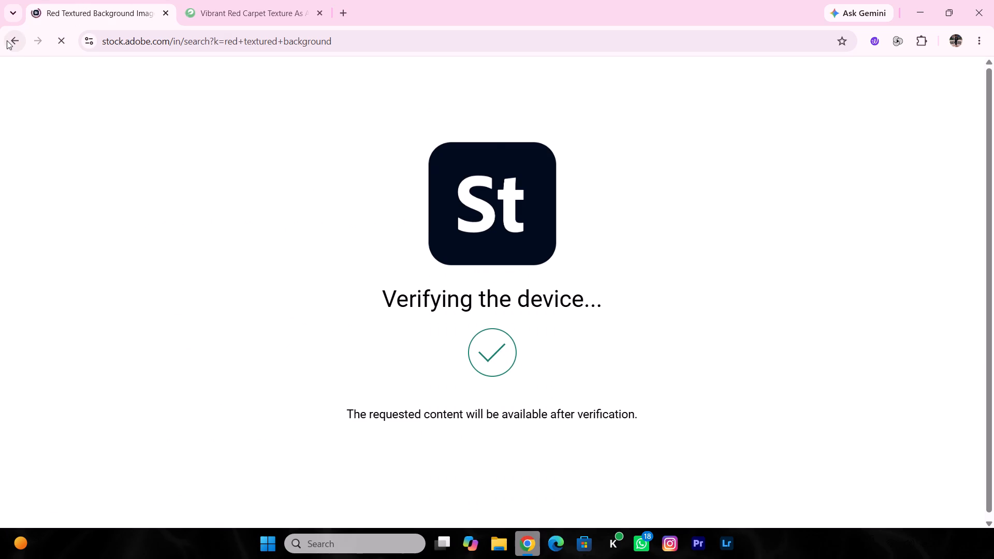
View the dark red crushed velvet texture's page on Adobe Stock and go back to the red textured background images.
scroll(283, 224, "down", 1)
scroll(384, 289, "down", 2)
left_click(188, 157)
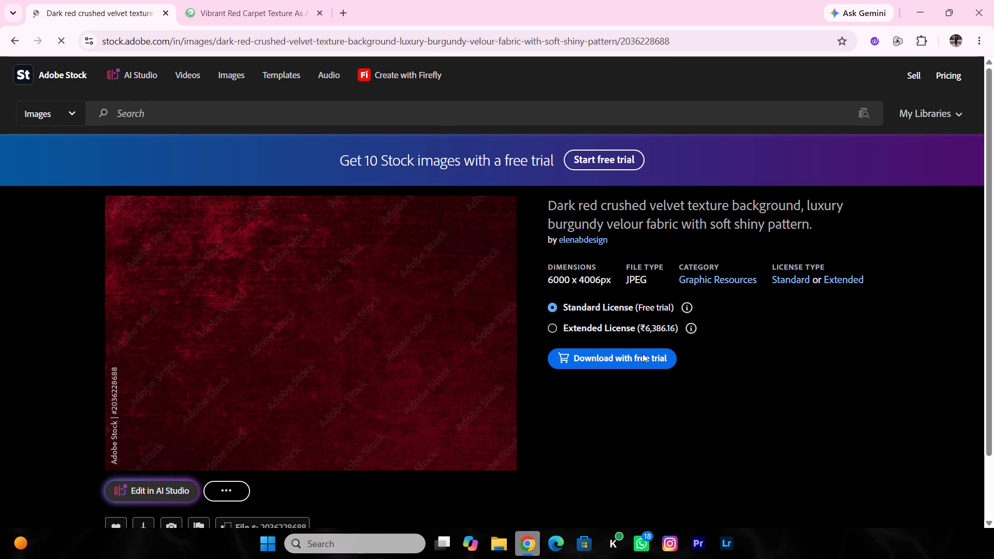
left_click(5, 42)
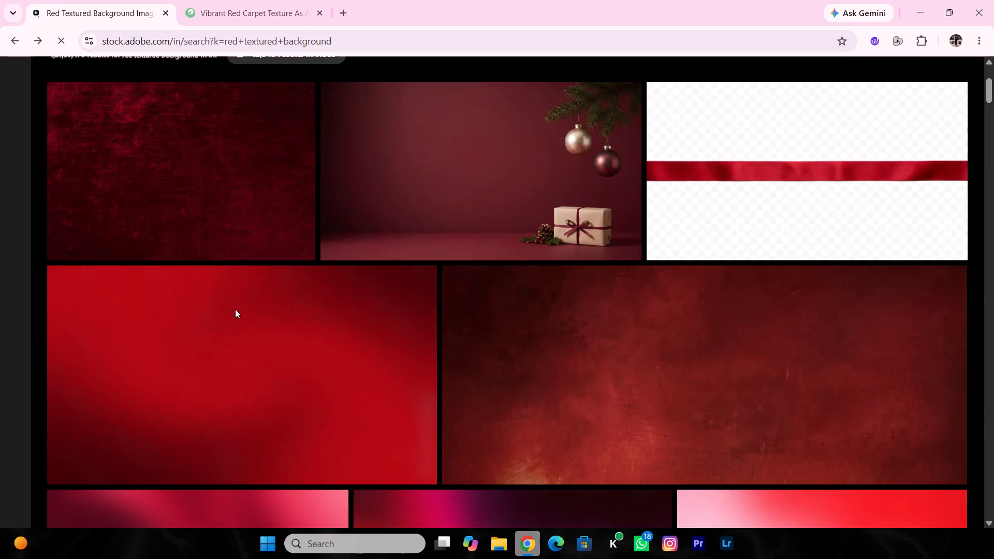
scroll(235, 309, "down", 5)
Return to the Google web results and look through the remaining sites and related searches for red textures.
left_click(14, 39)
scroll(227, 198, "down", 3)
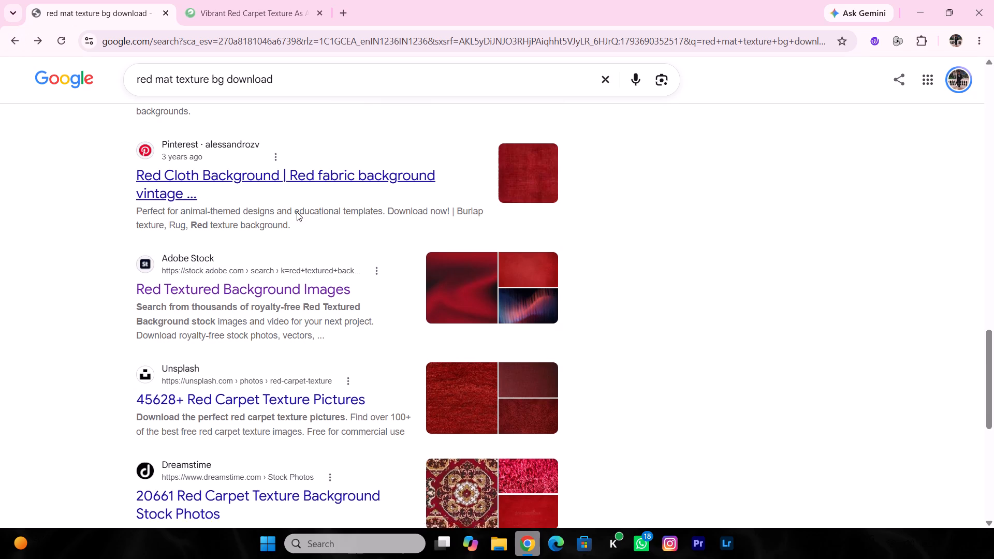
scroll(352, 311, "down", 6)
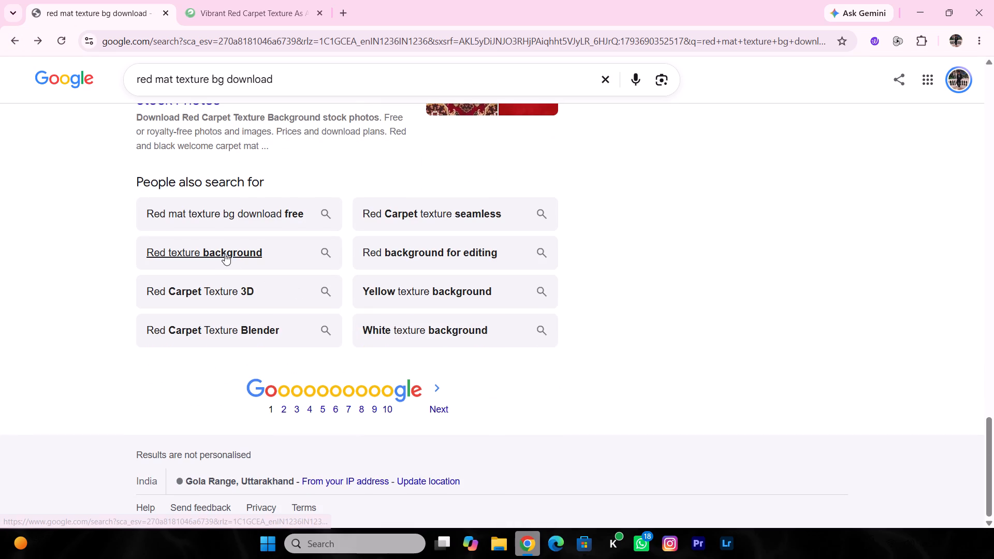
scroll(239, 256, "up", 18)
scroll(262, 246, "up", 6)
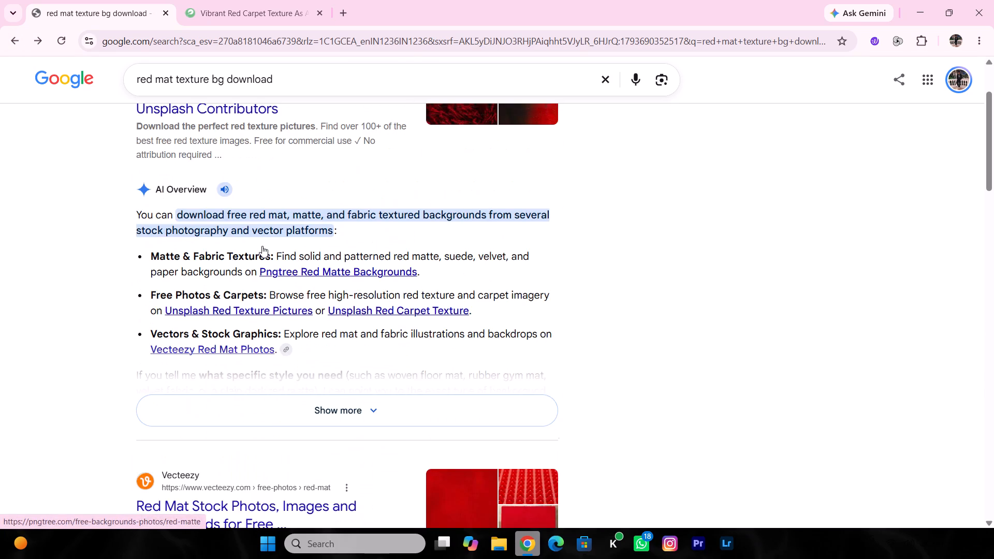
scroll(266, 239, "up", 10)
Change the Google search to "red carpet texture bg download" and run it.
left_click(158, 89)
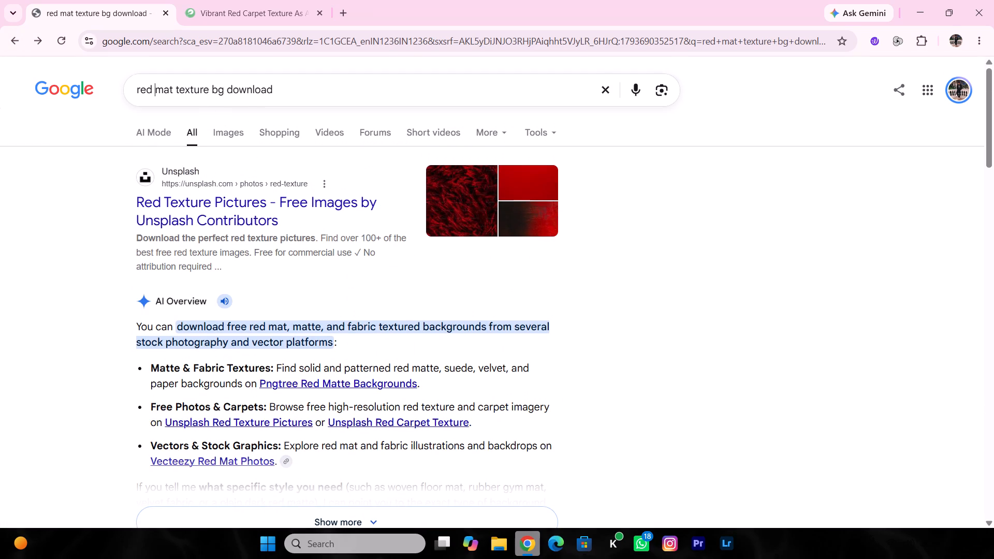
key("Right")
key("Right")
key("Right")
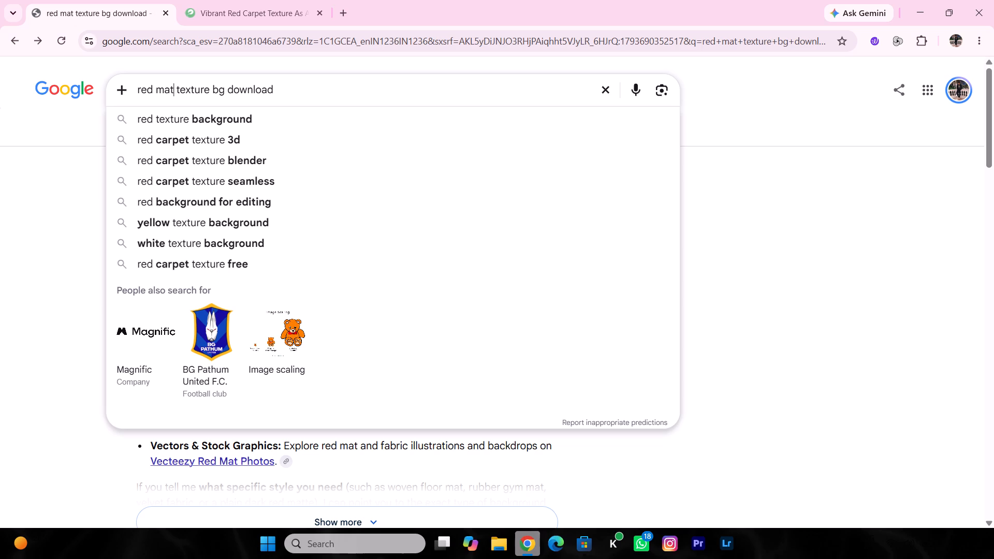
key("BackSpace")
key("BackSpace")
key("BackSpace")
type("cs")
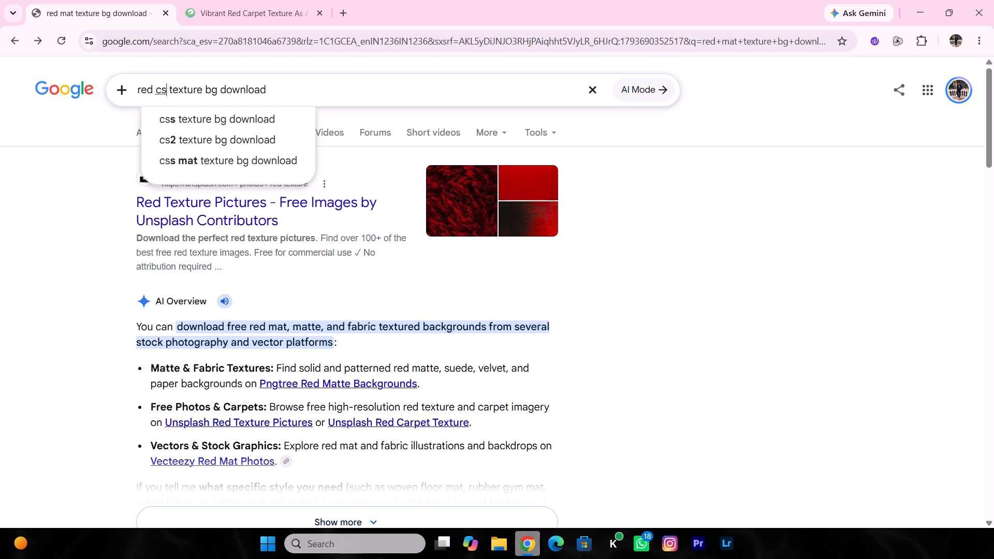
key("BackSpace")
type("arpet")
key("Return")
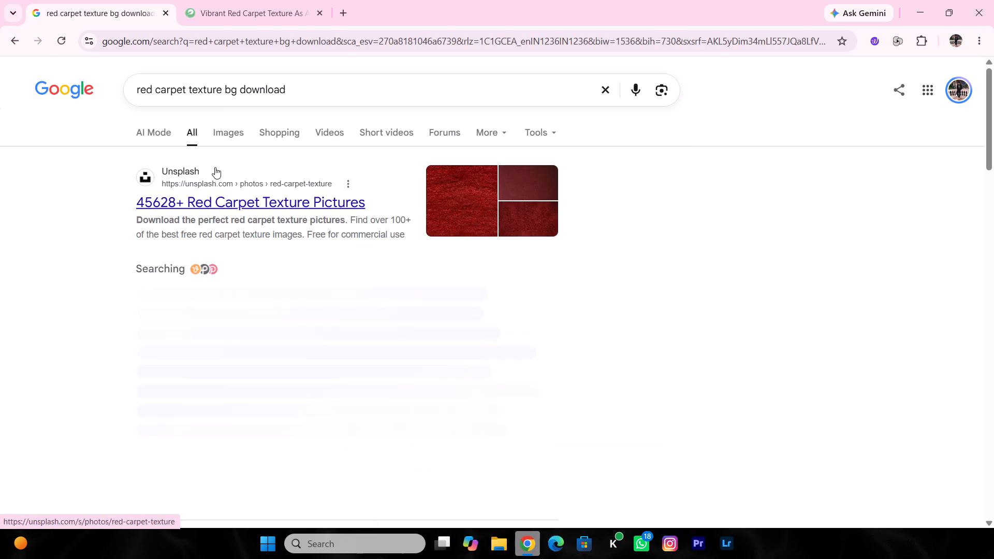
Open Vecteezy's Red Carpet Texture Photos & Images from the search results.
scroll(244, 232, "down", 4)
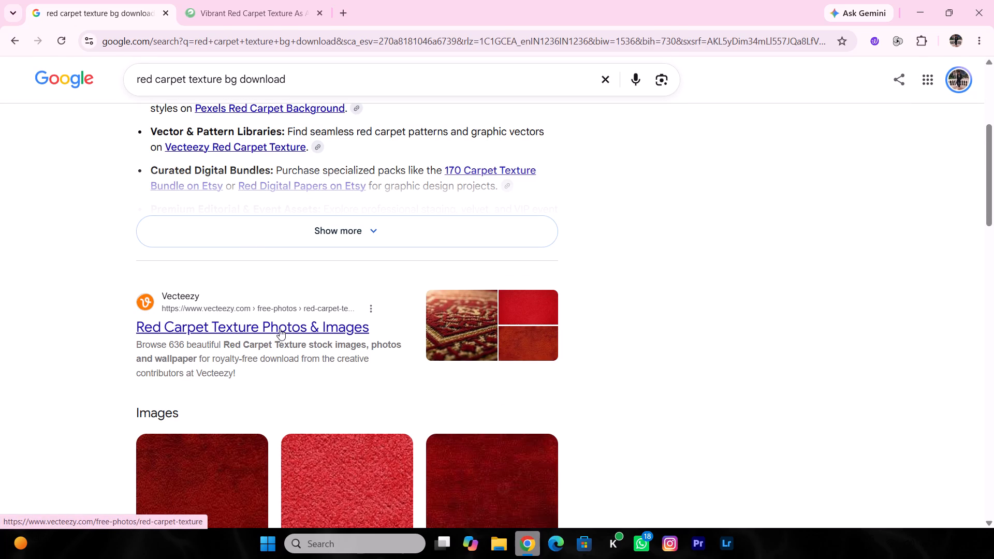
left_click(282, 327)
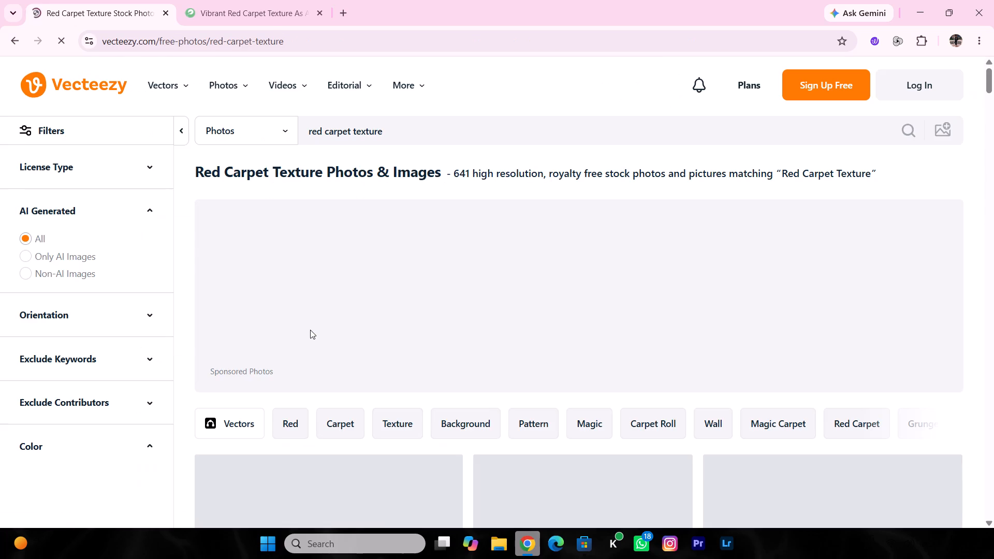
Download the dark red carpet texture photo beside the red suede leather background on Vecteezy.
scroll(391, 317, "down", 5)
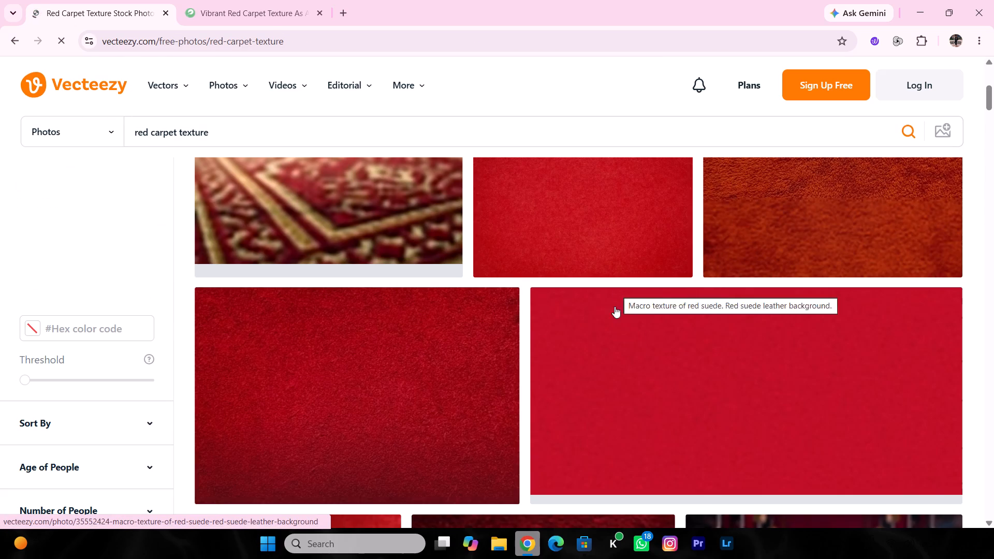
left_click(504, 482)
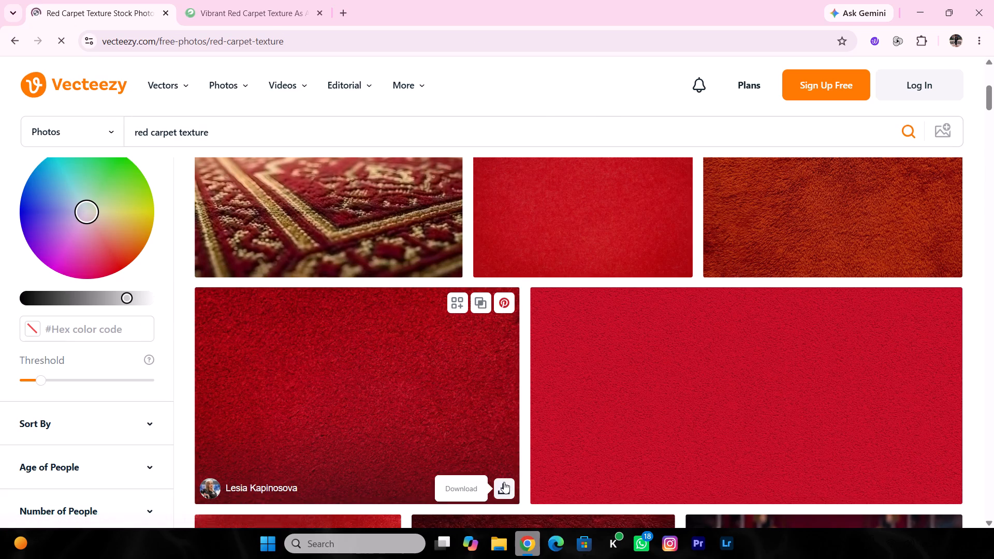
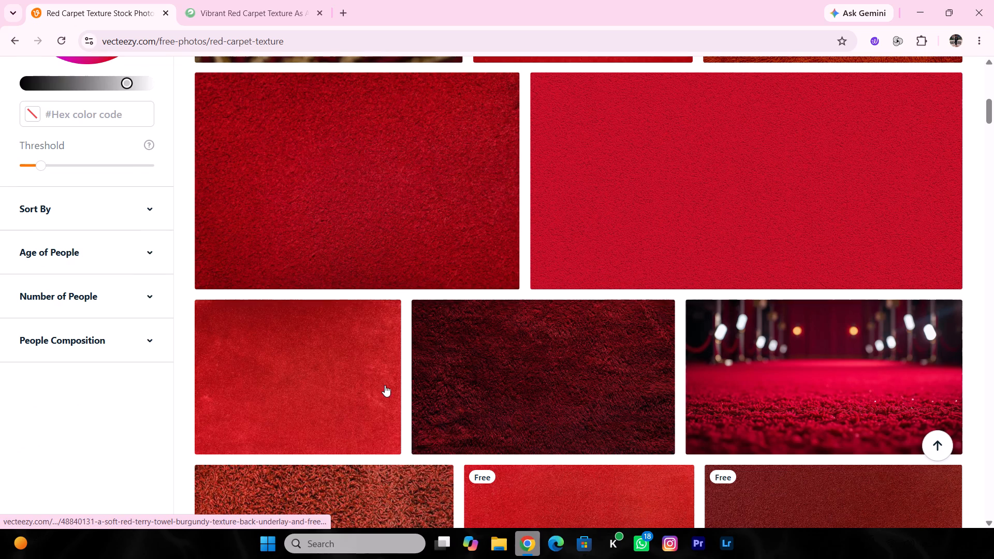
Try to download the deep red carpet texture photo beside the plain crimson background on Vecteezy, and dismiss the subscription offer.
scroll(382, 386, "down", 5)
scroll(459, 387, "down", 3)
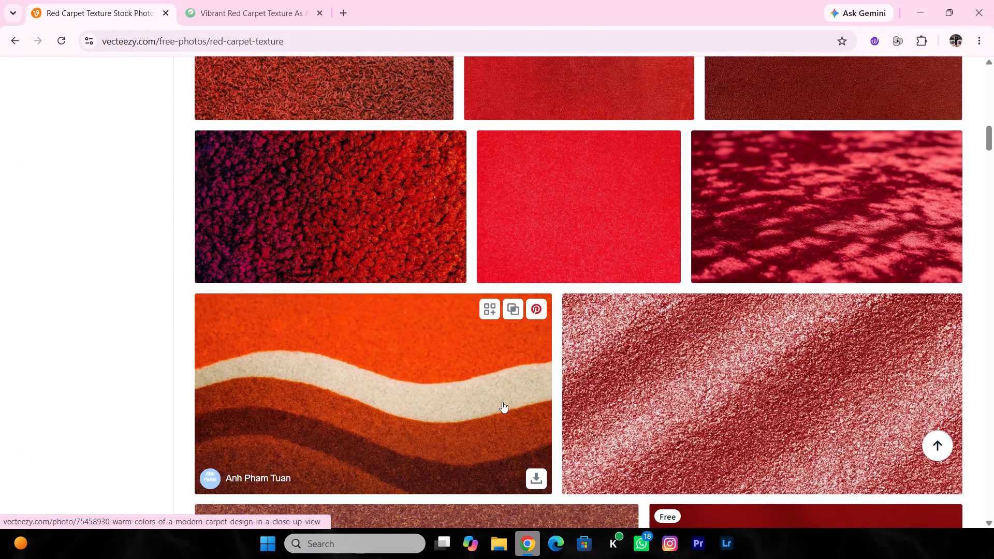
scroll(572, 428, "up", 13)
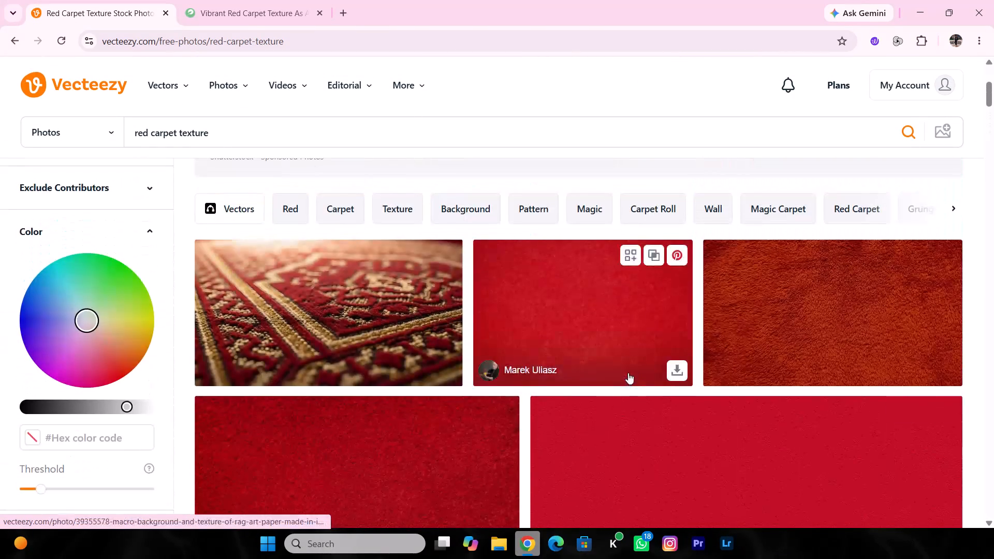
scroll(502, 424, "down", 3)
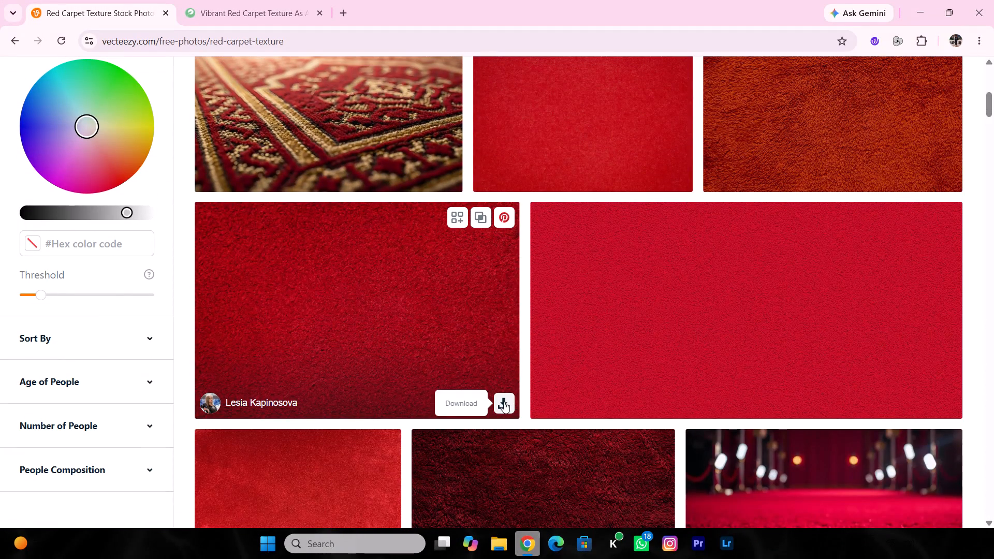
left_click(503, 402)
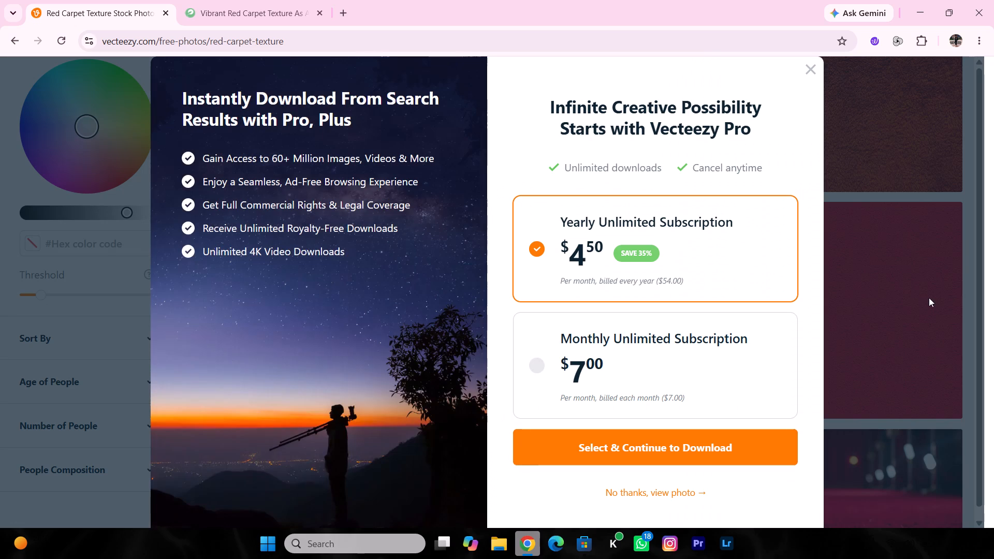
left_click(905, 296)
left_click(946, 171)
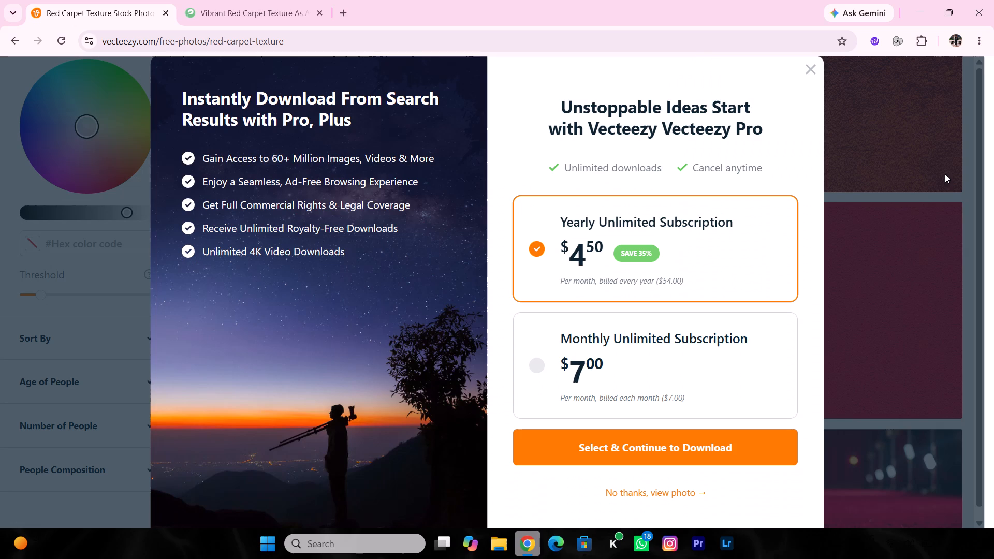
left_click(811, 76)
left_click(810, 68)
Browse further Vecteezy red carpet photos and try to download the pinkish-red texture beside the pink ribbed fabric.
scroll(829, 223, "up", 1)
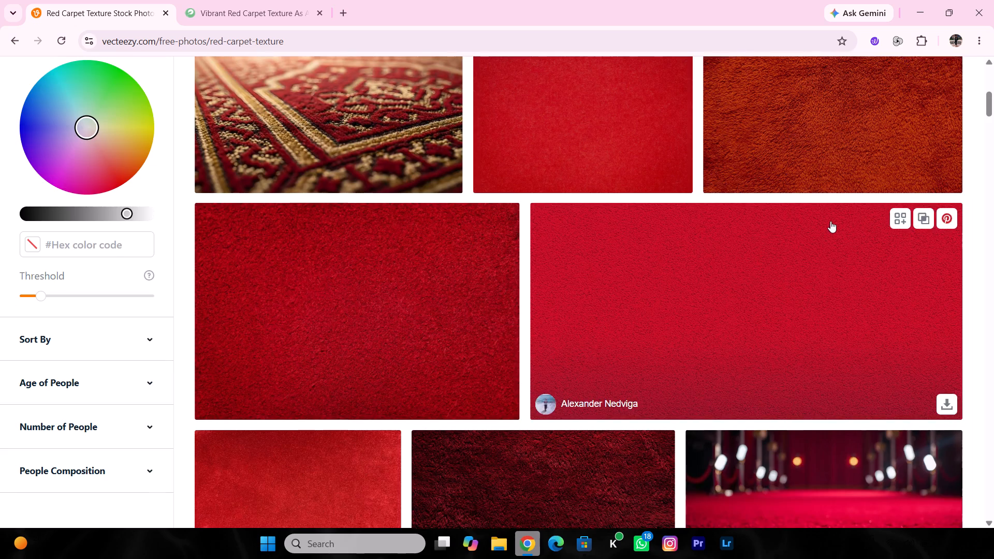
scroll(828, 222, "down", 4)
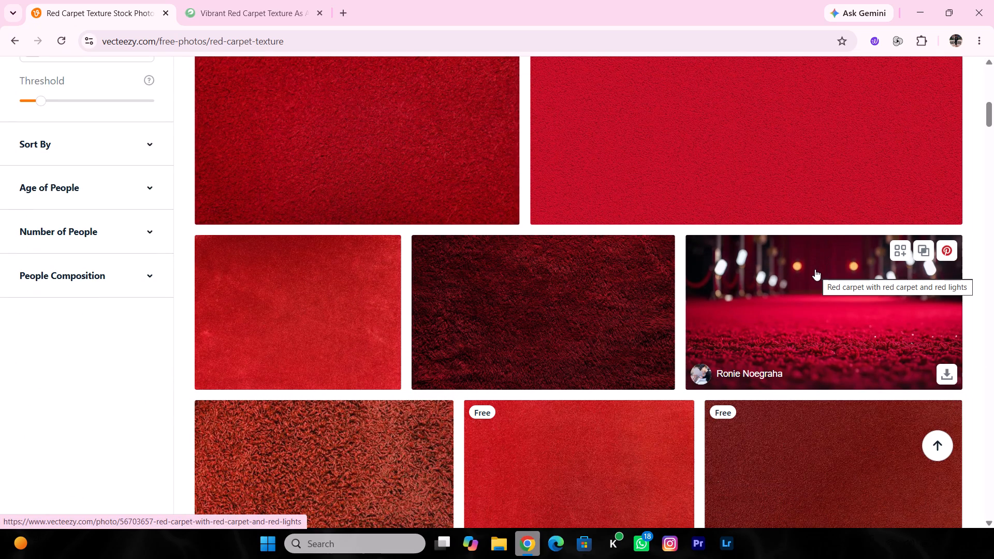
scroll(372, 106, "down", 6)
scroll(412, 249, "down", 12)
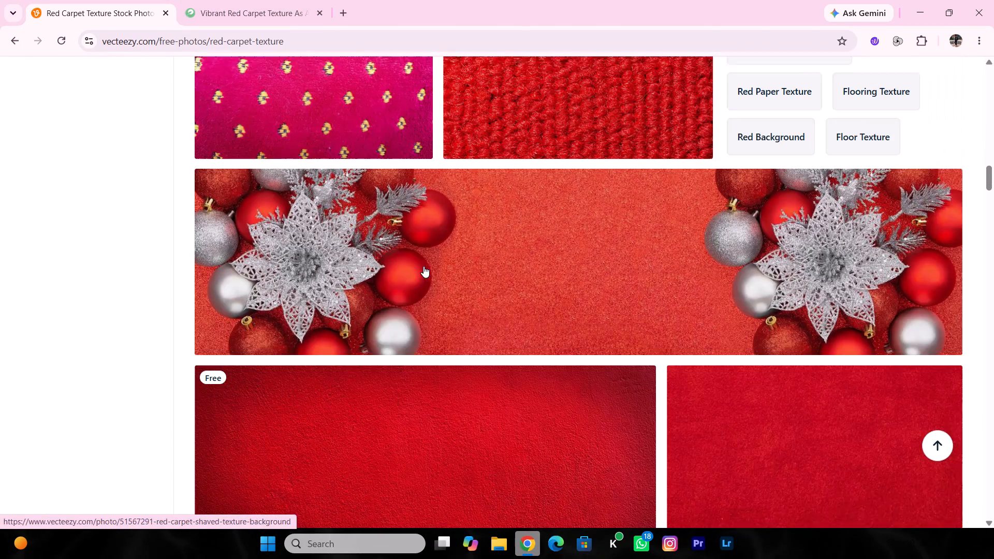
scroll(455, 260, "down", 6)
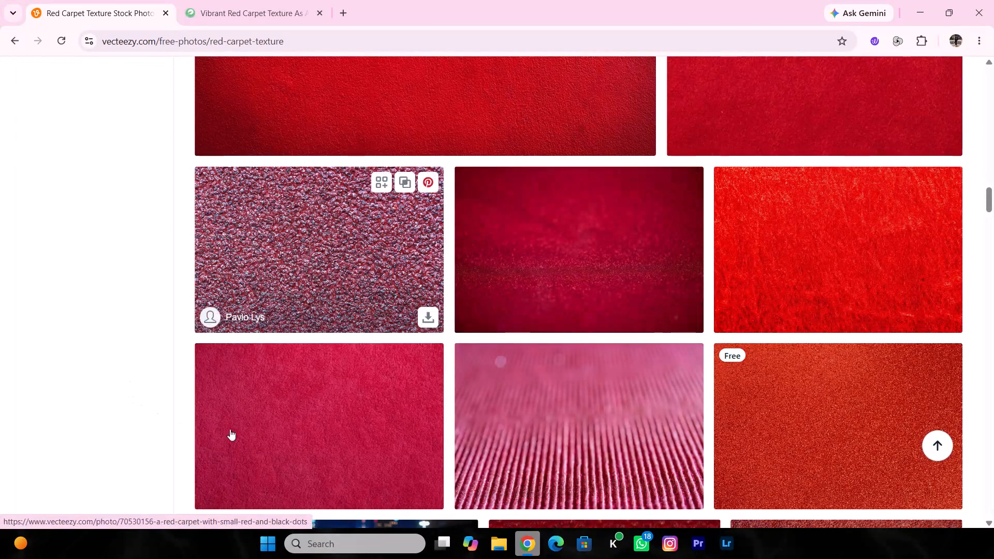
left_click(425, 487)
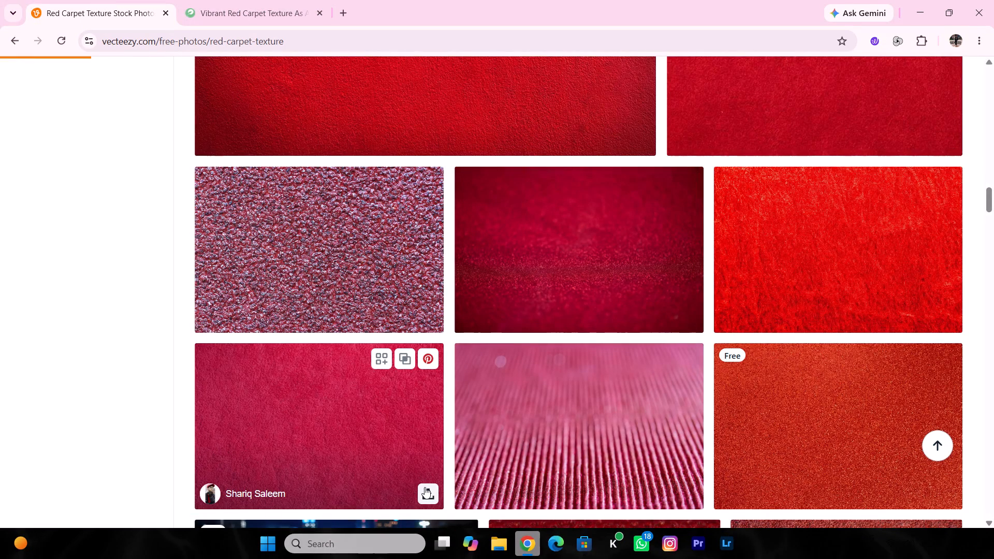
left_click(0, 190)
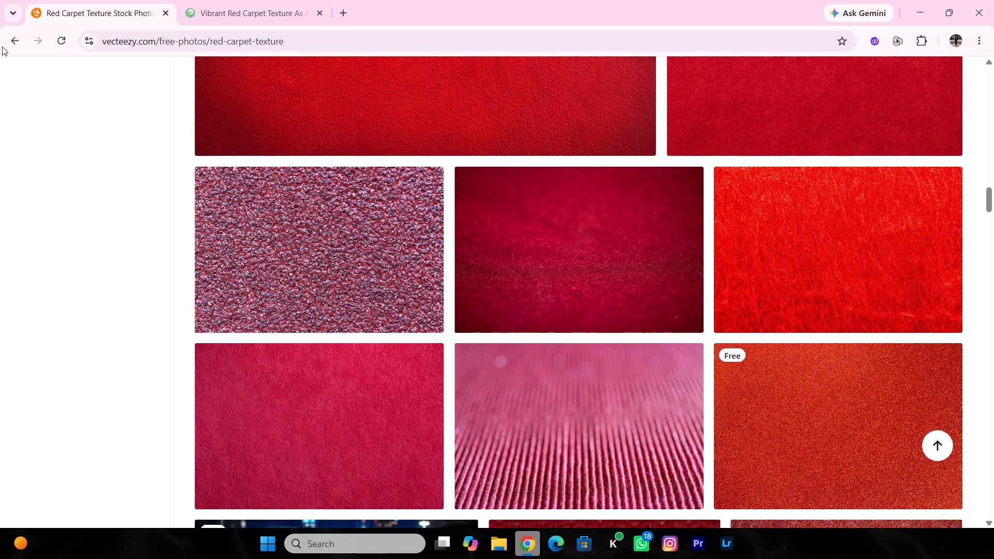
Return to the Google web results and open Pngtree's HD Red Carpet Background Images Free Download.
double_click(14, 52)
left_click(14, 48)
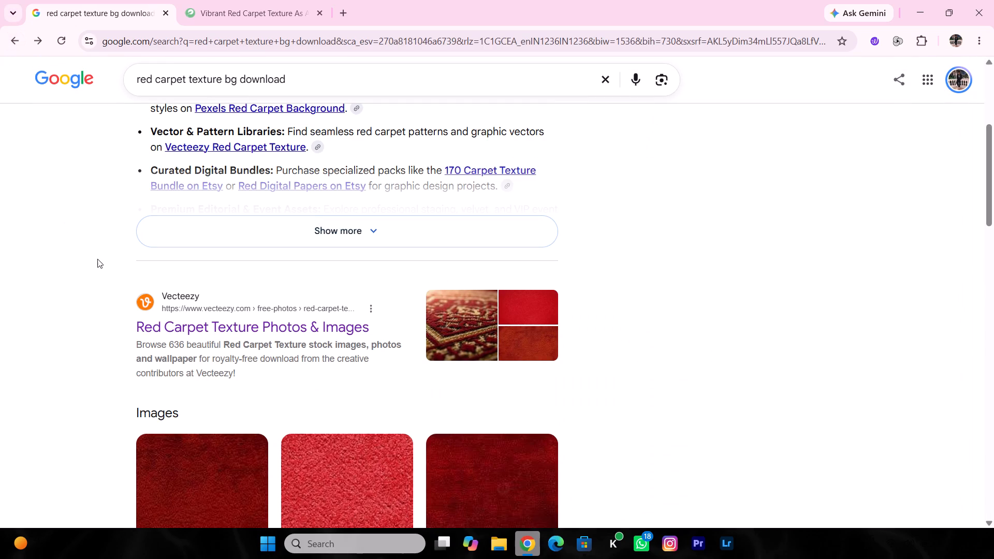
scroll(97, 259, "down", 4)
scroll(122, 219, "down", 7)
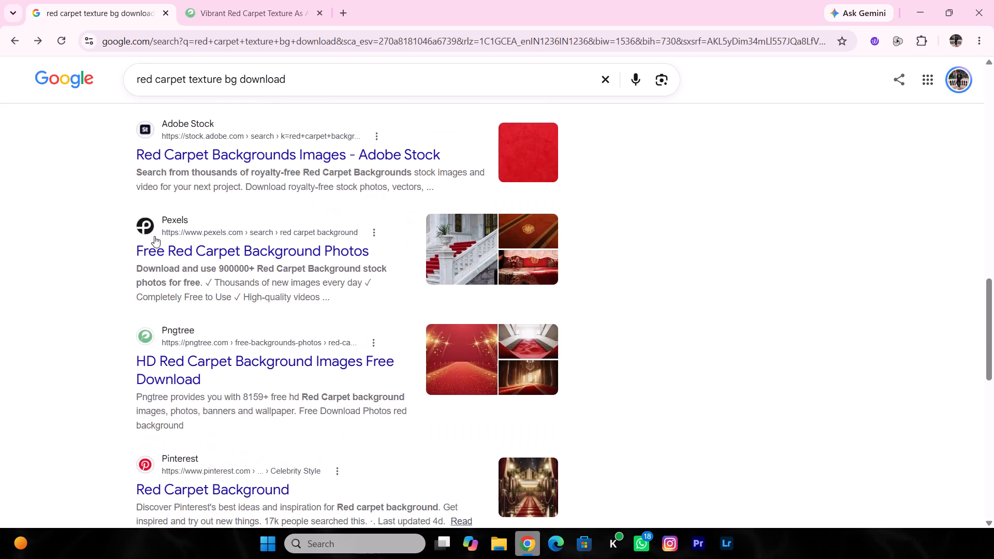
left_click(267, 360)
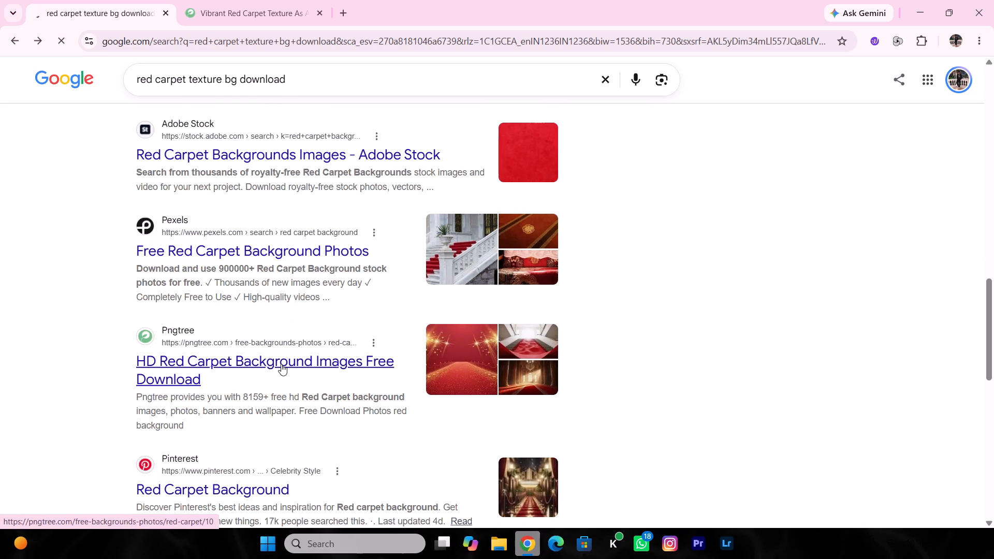
Look through Pngtree's red carpet backgrounds for a plain carpet texture.
scroll(281, 364, "down", 2)
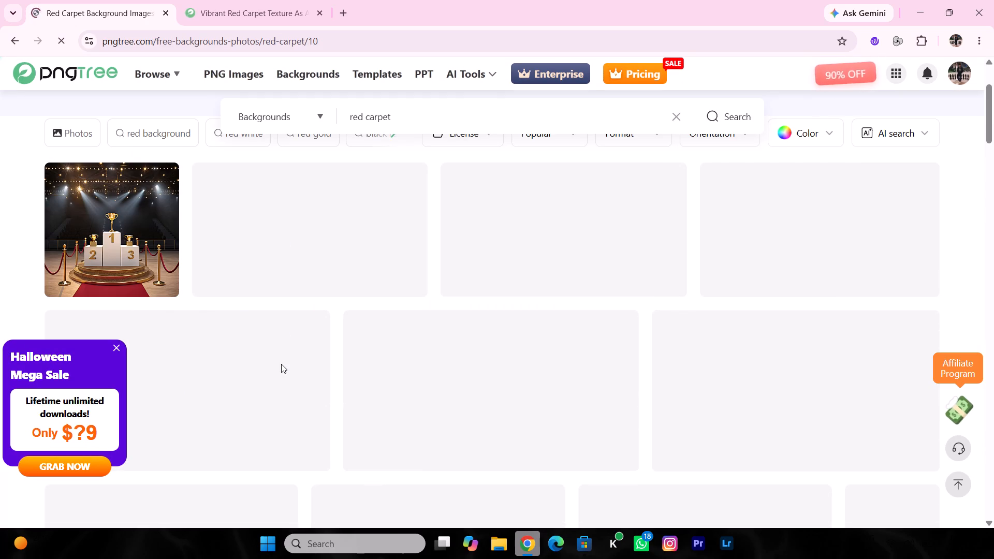
scroll(291, 353, "down", 7)
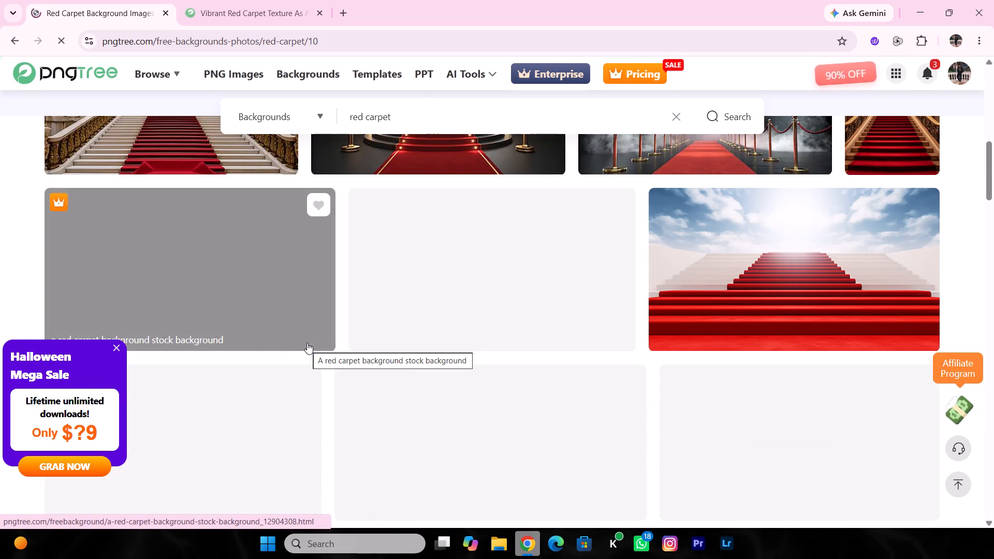
scroll(307, 343, "down", 2)
scroll(312, 341, "up", 2)
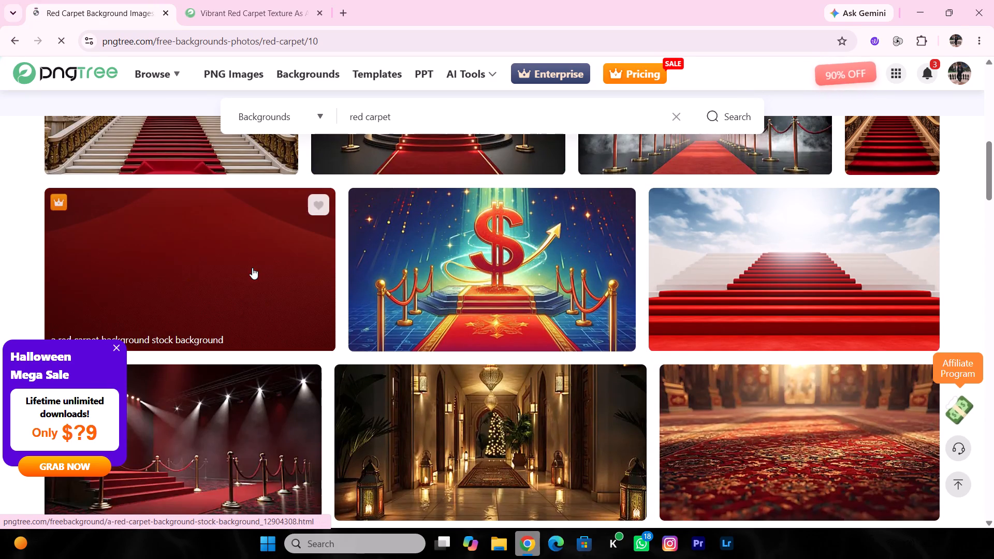
scroll(232, 278, "down", 3)
scroll(345, 327, "down", 5)
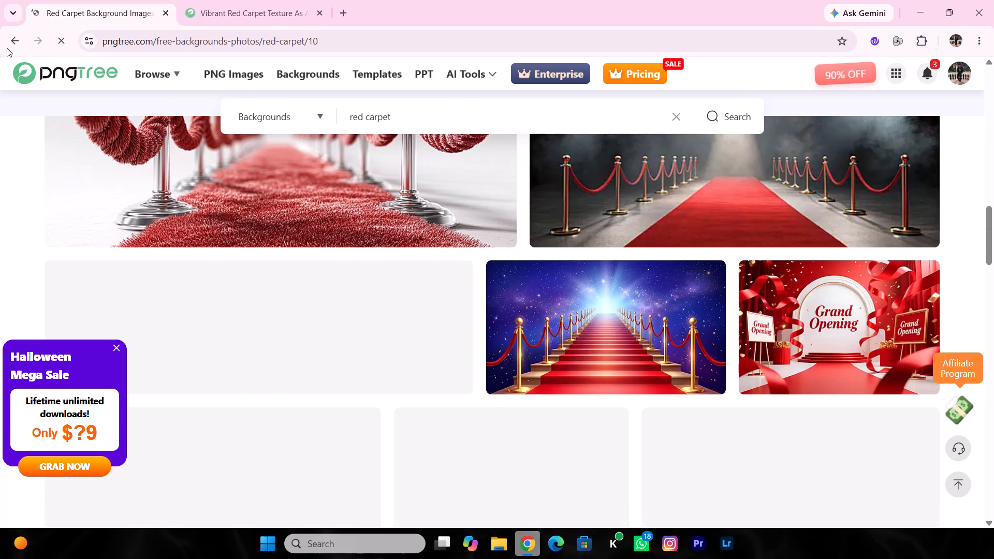
Return to Google and show the image results for "red carpet texture bg download".
left_click(8, 46)
scroll(265, 288, "up", 16)
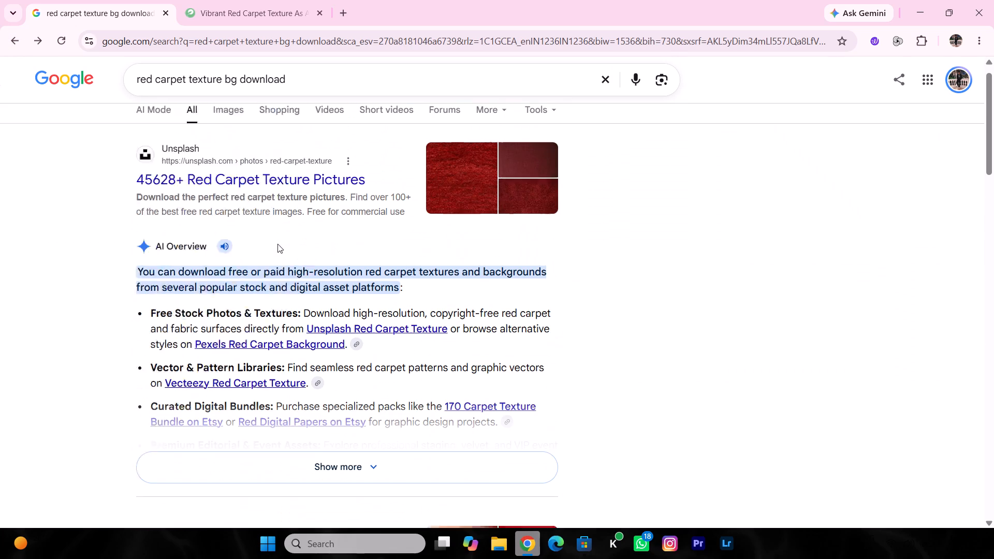
scroll(277, 244, "up", 6)
left_click(208, 141)
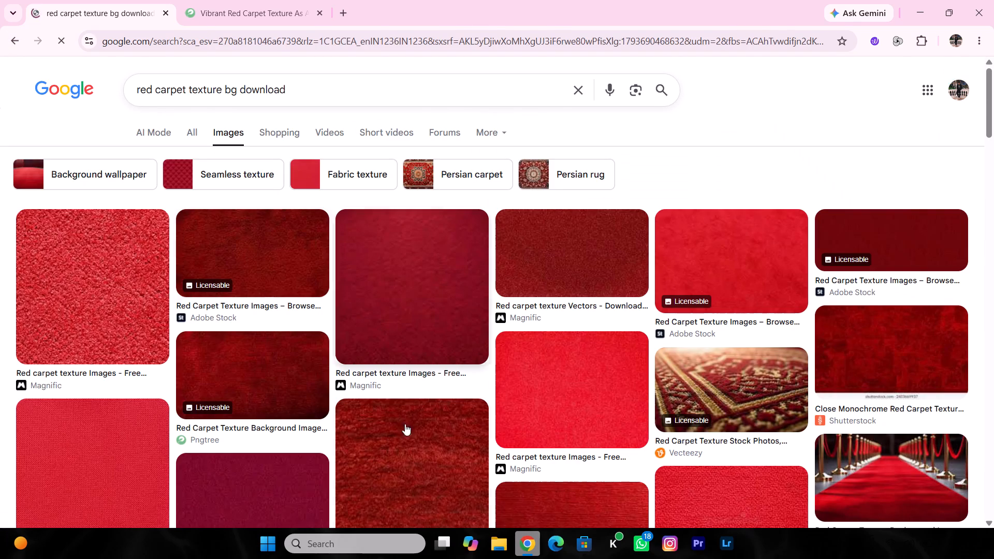
Preview the Sophisticated Red Carpet Texture image and open Pngtree's An Abstract Red Carpet Background from its related images.
scroll(277, 392, "down", 4)
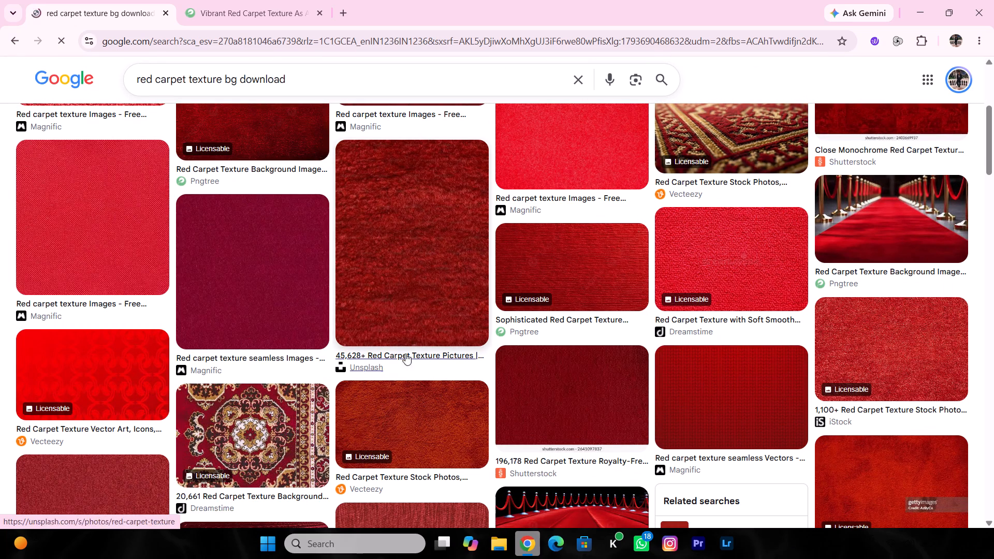
left_click(610, 288)
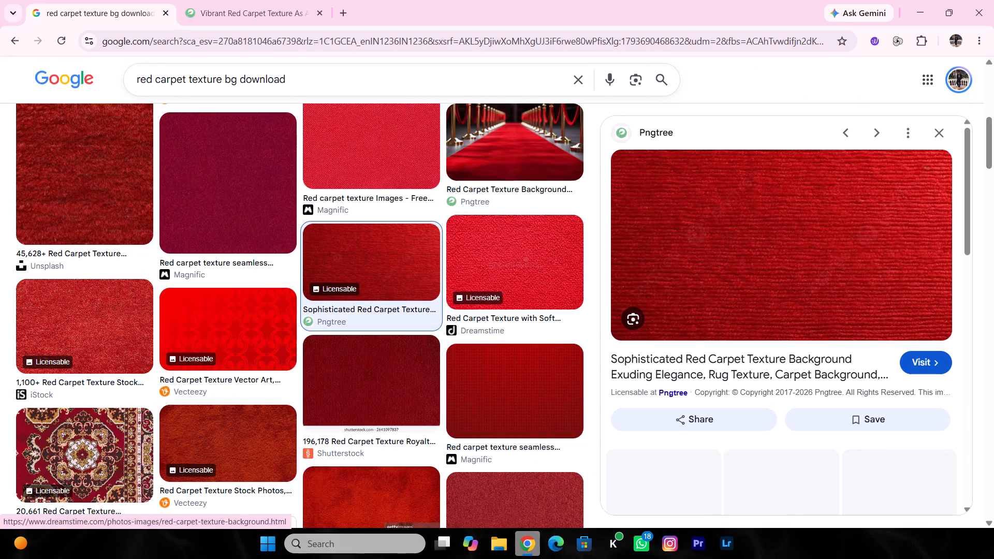
scroll(734, 429, "down", 6)
scroll(733, 330, "up", 2)
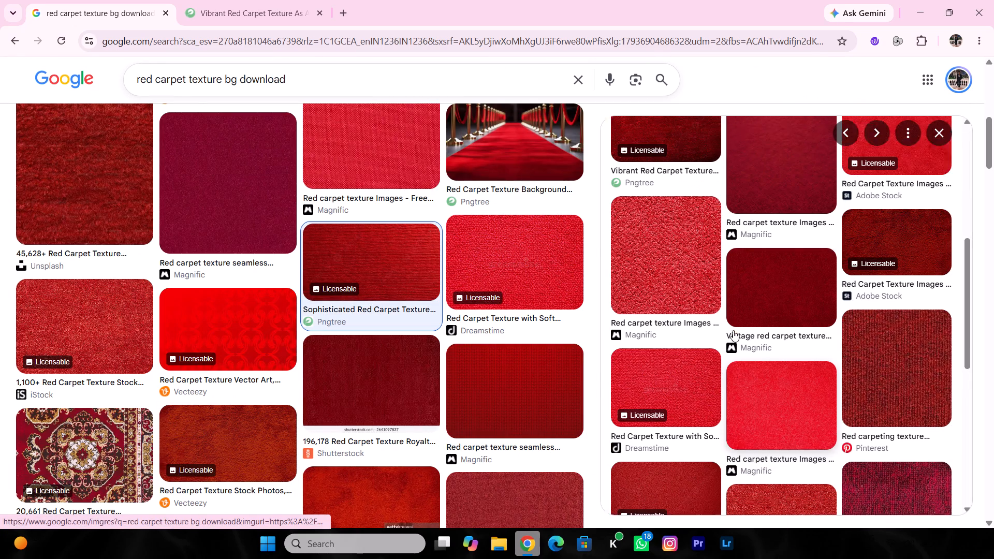
scroll(733, 330, "up", 1)
scroll(792, 360, "down", 4)
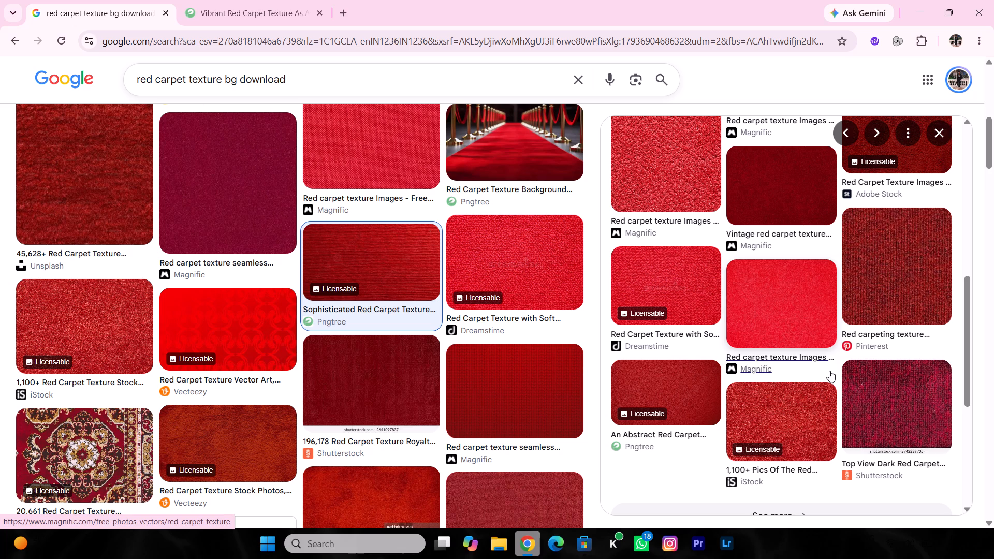
left_click(647, 443)
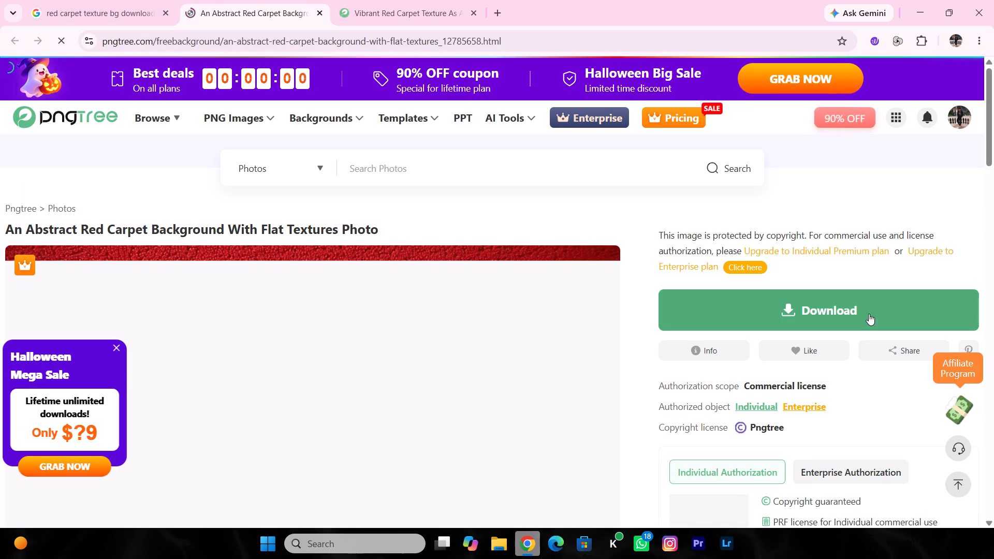
Open the free dark red abstract carpet background with flat textures from Pngtree's similar photos.
scroll(557, 351, "down", 3)
scroll(561, 349, "up", 1)
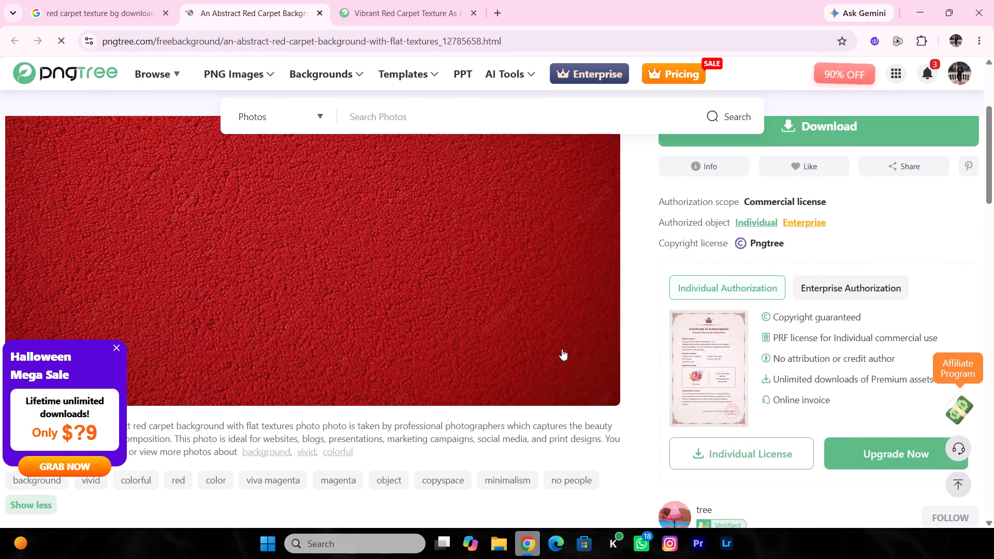
scroll(562, 349, "up", 2)
scroll(581, 333, "down", 9)
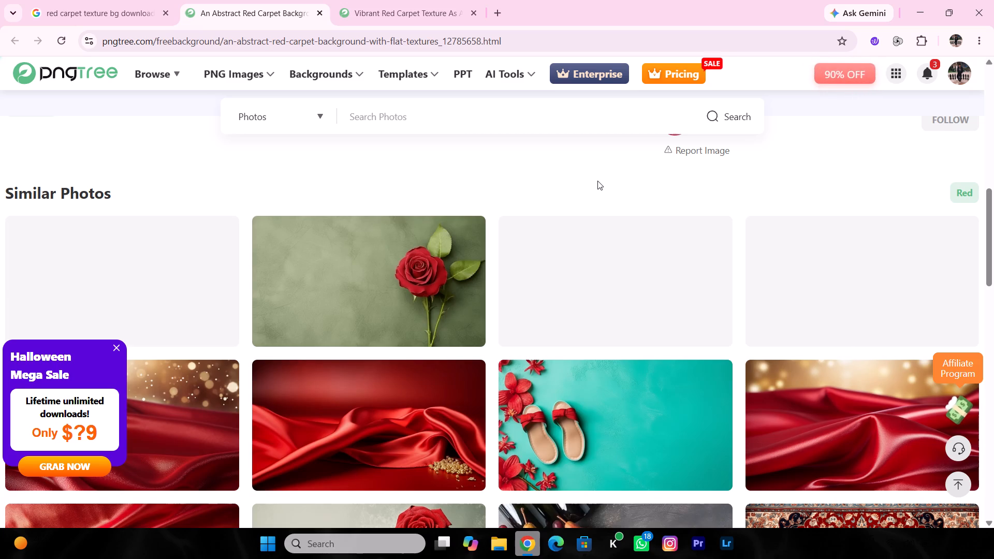
scroll(624, 292, "down", 1)
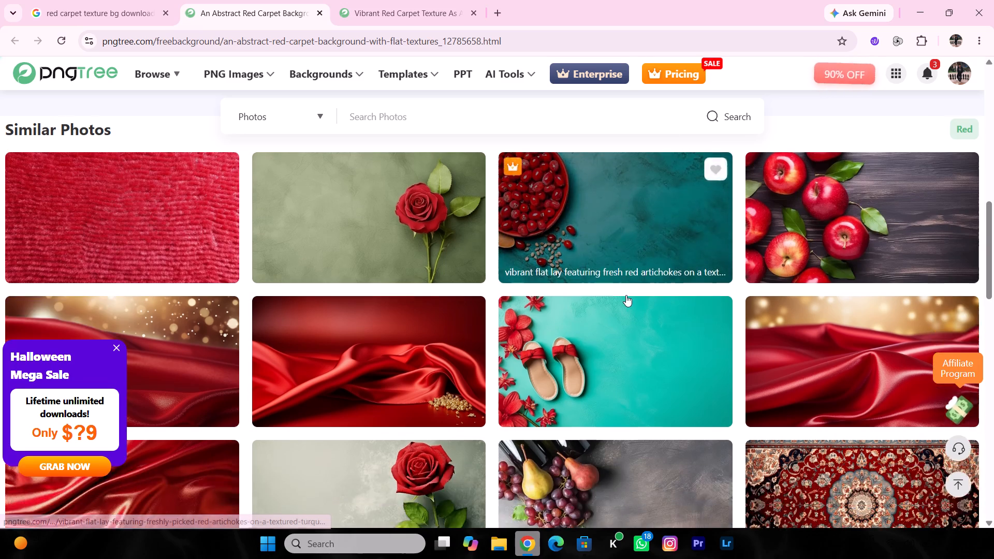
scroll(626, 295, "down", 4)
scroll(456, 325, "up", 1)
scroll(458, 325, "down", 4)
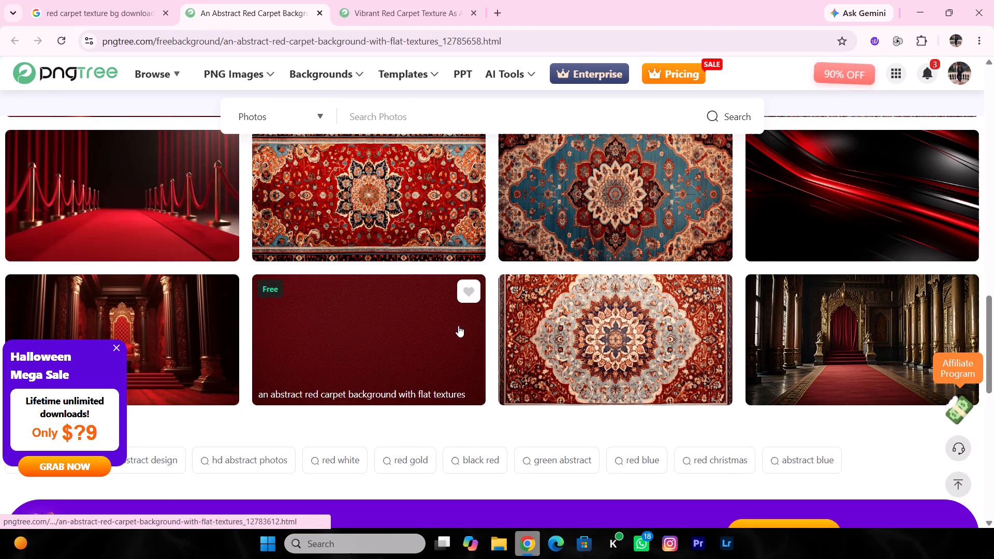
left_click(429, 363)
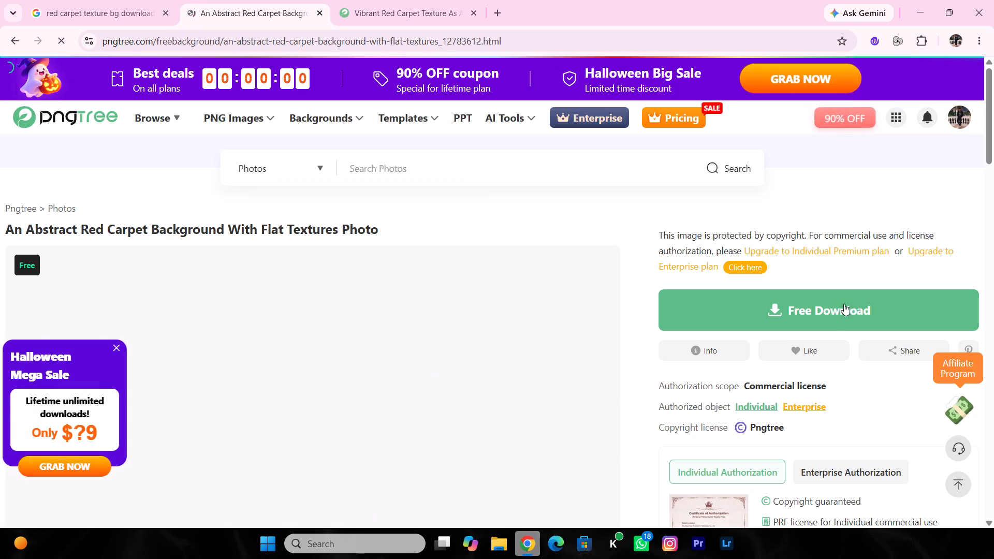
Download the free abstract red carpet background photo from Pngtree.
left_click(844, 304)
left_click(368, 260)
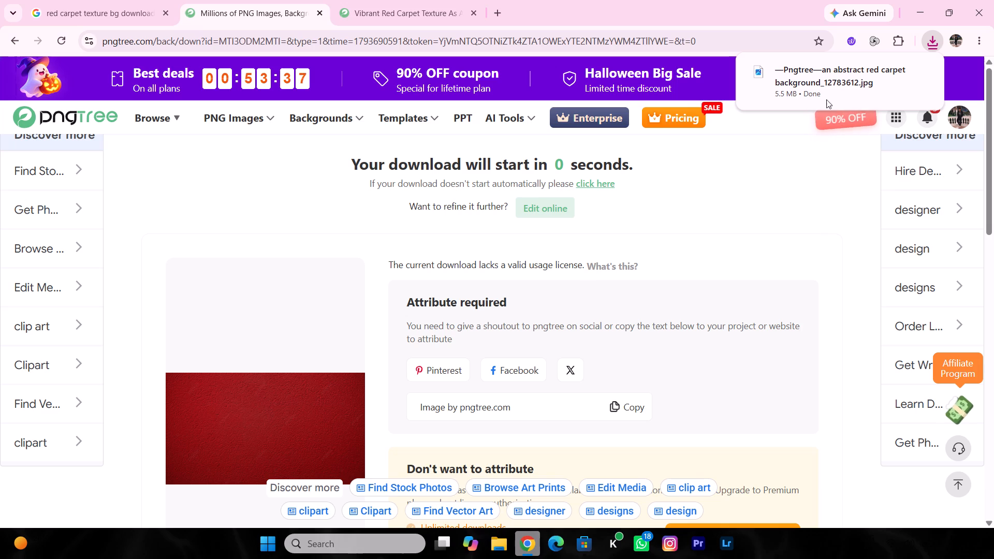
Import the downloaded Pngtree red carpet image from the browser into the beat 3 project bin in Adobe Premiere.
left_click_drag(826, 90, 656, 523)
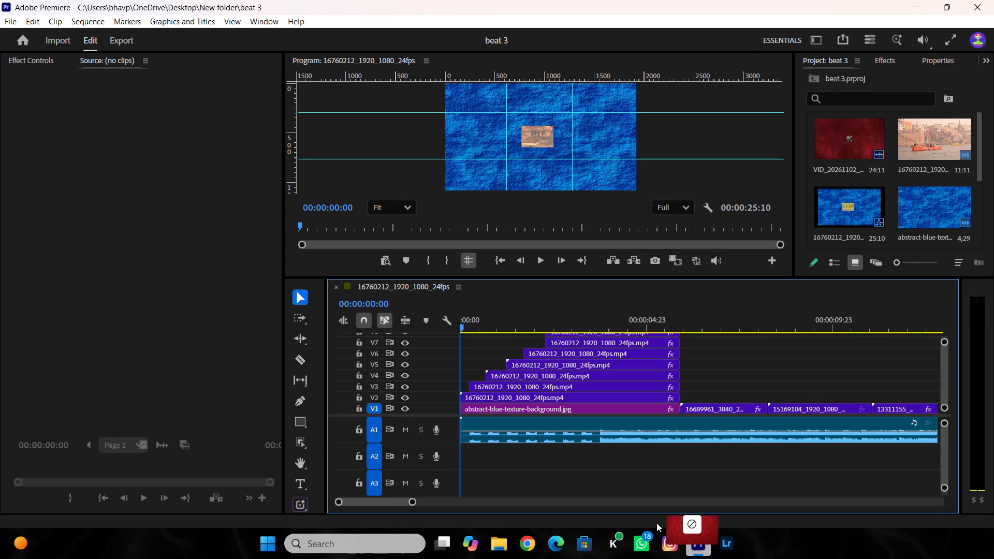
left_click_drag(656, 523, 858, 231)
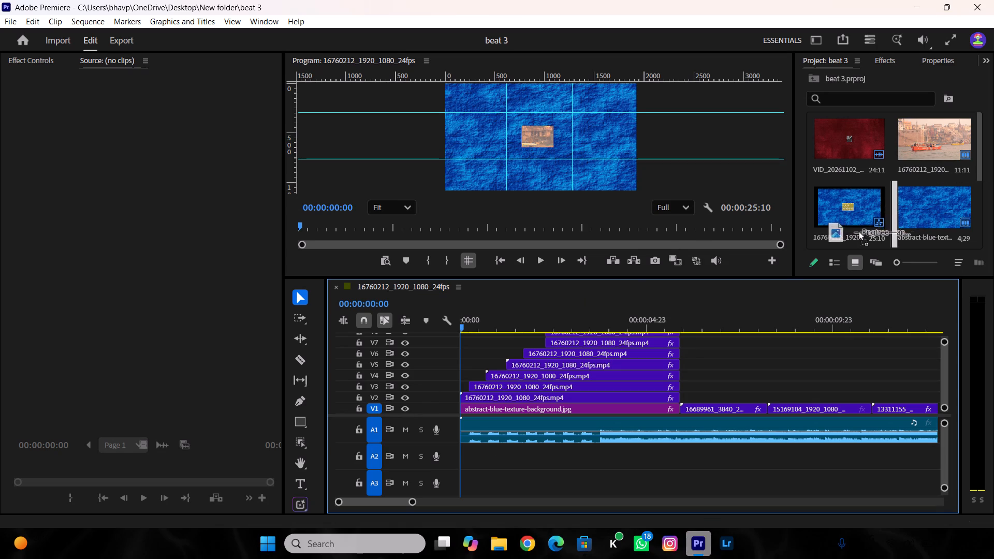
left_click_drag(858, 231, 850, 241)
left_click(850, 241)
Move the imported red carpet image to the end of the project bin, after the 14492322 clip.
scroll(921, 208, "down", 3)
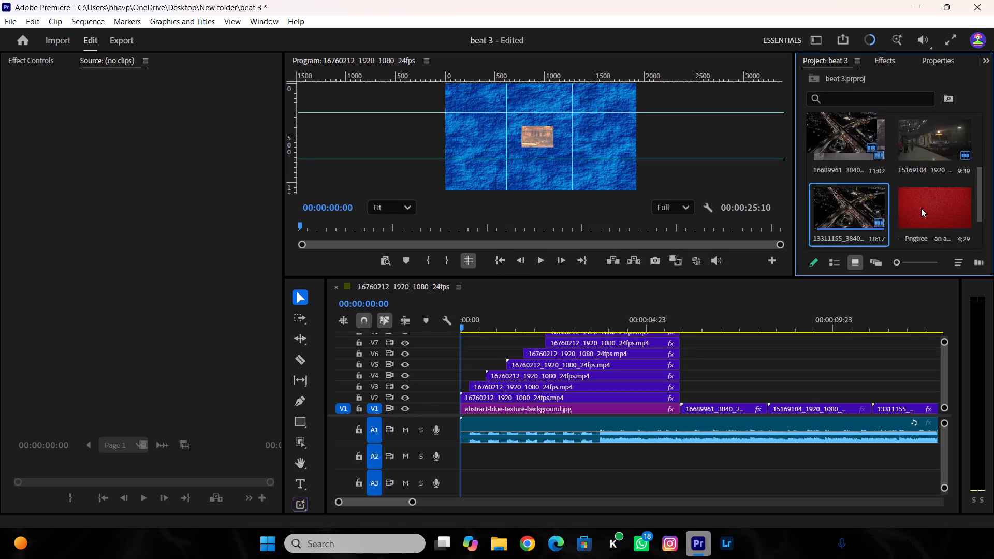
scroll(921, 208, "down", 2)
left_click_drag(916, 145, 932, 213)
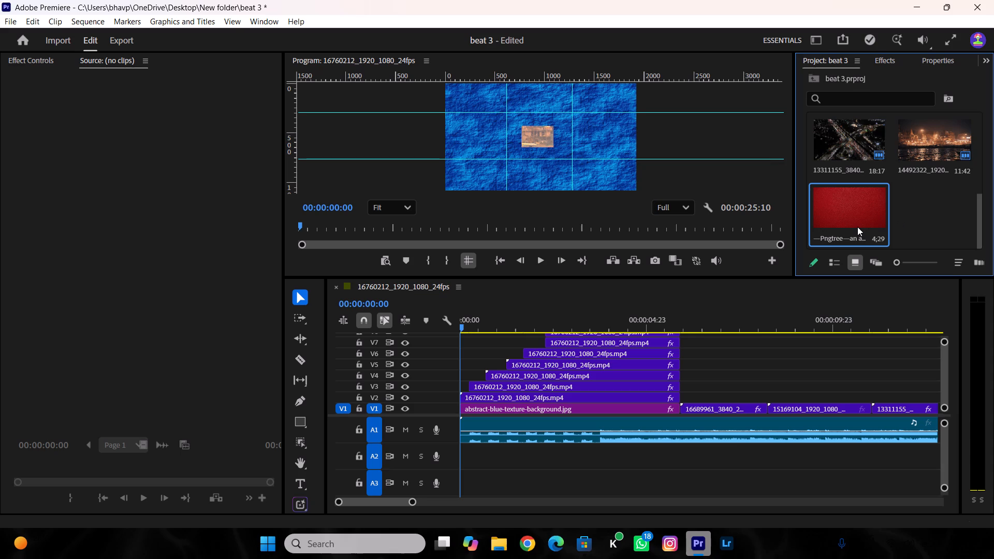
Store the abstract-blue-texture-background.jpg clip from V1 in the project bin and delete it from the timeline.
left_click_drag(638, 326, 511, 330)
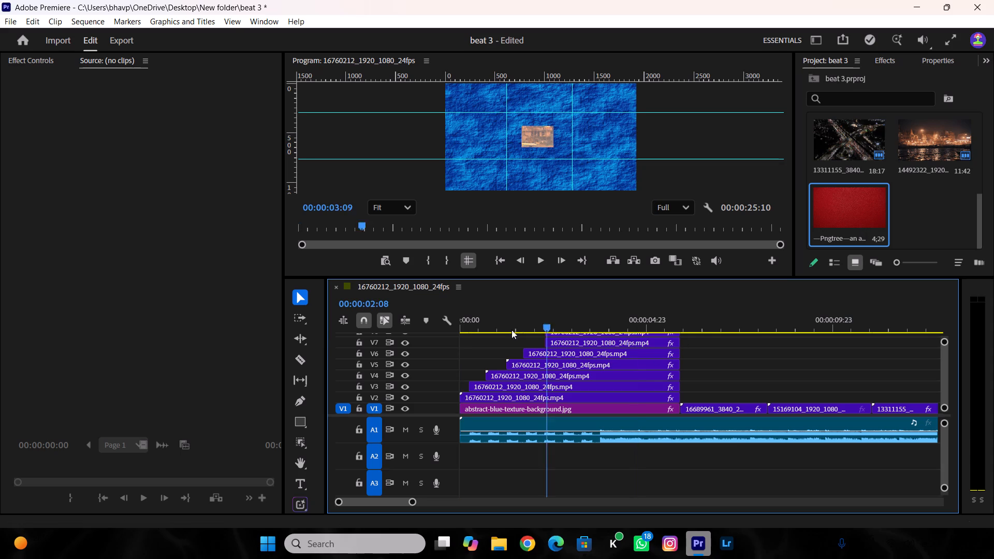
left_click_drag(511, 330, 330, 347)
left_click_drag(616, 411, 203, 313)
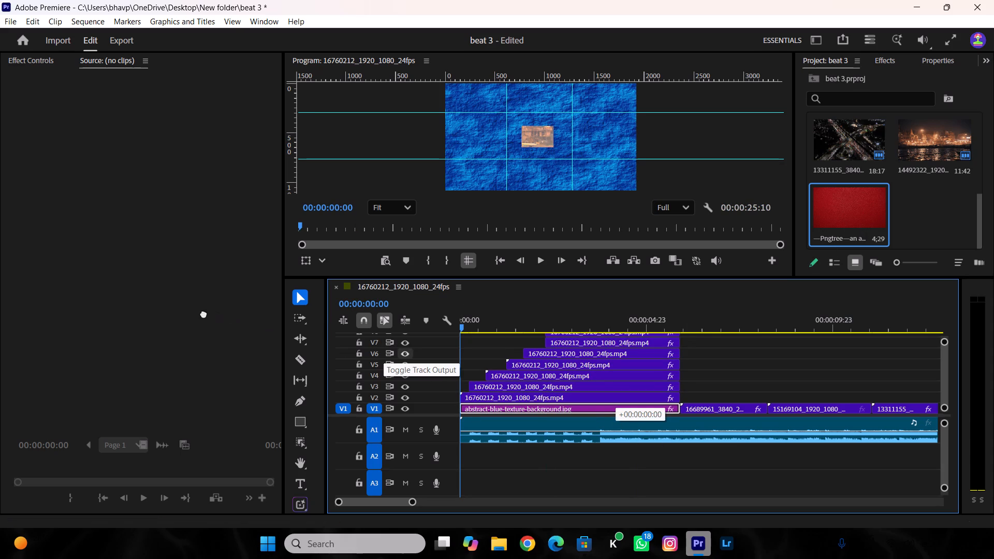
left_click_drag(203, 313, 928, 215)
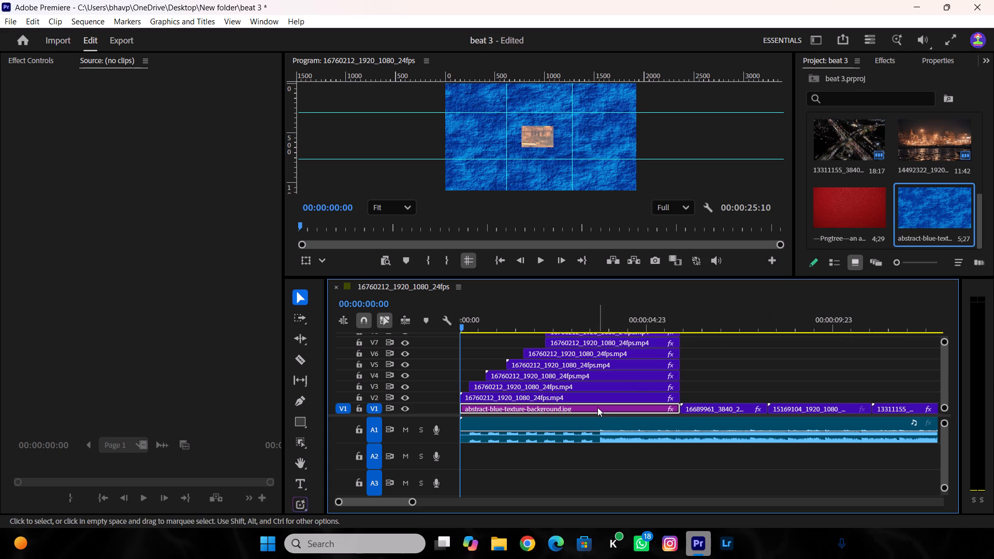
key("Delete")
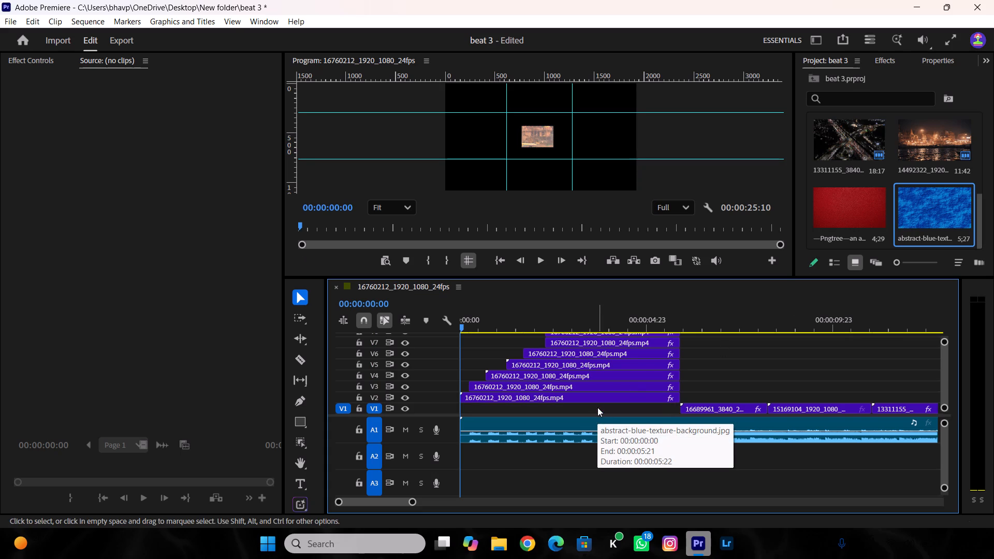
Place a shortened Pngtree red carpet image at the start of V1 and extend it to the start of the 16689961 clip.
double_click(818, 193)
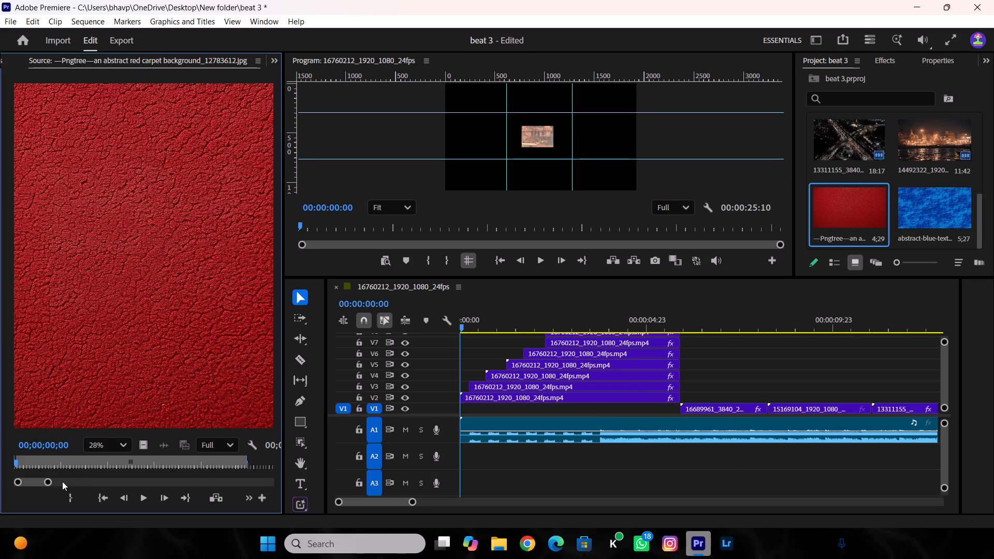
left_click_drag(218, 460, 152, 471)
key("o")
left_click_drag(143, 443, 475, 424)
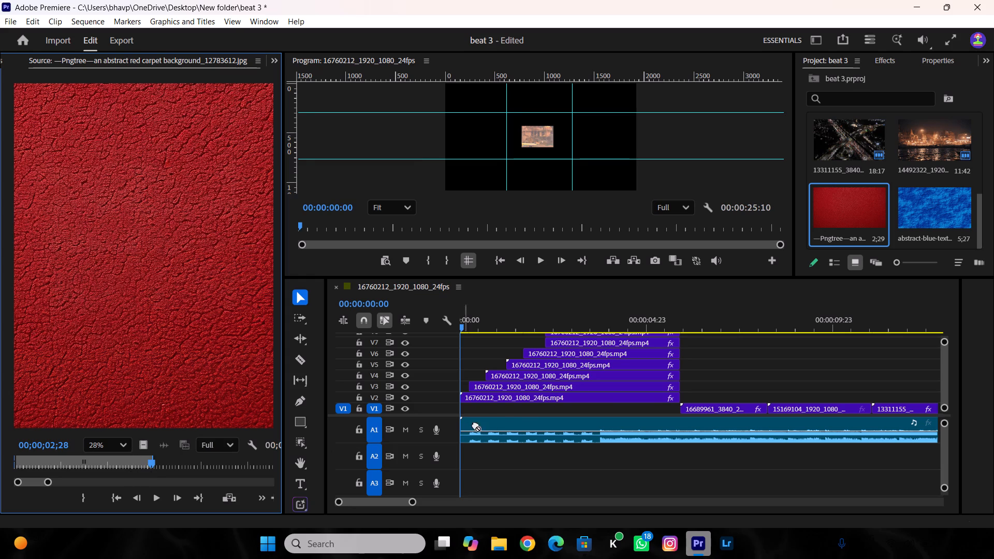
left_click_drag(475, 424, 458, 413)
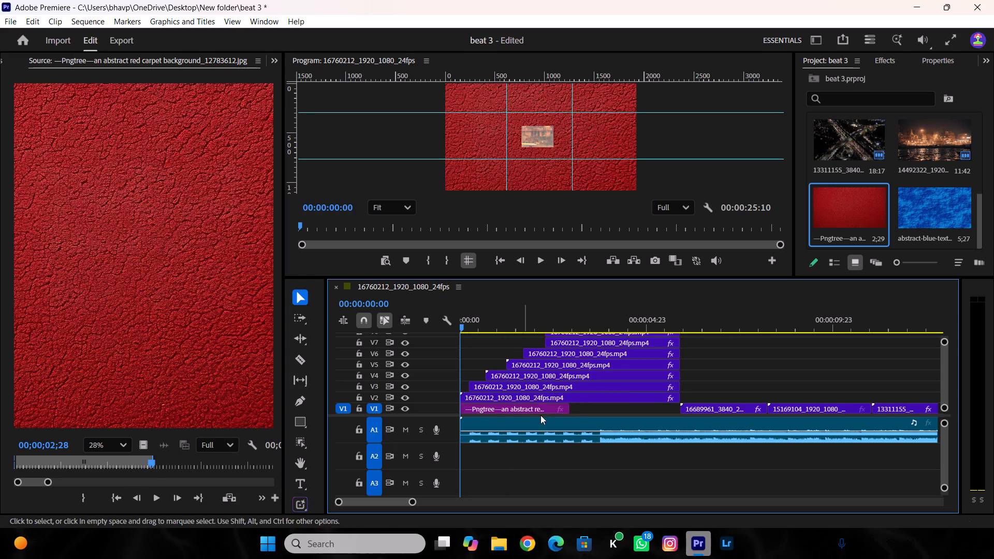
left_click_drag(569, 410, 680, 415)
Play the sequence from the start to check the red carpet background behind the stacked clips.
left_click_drag(670, 323, 358, 361)
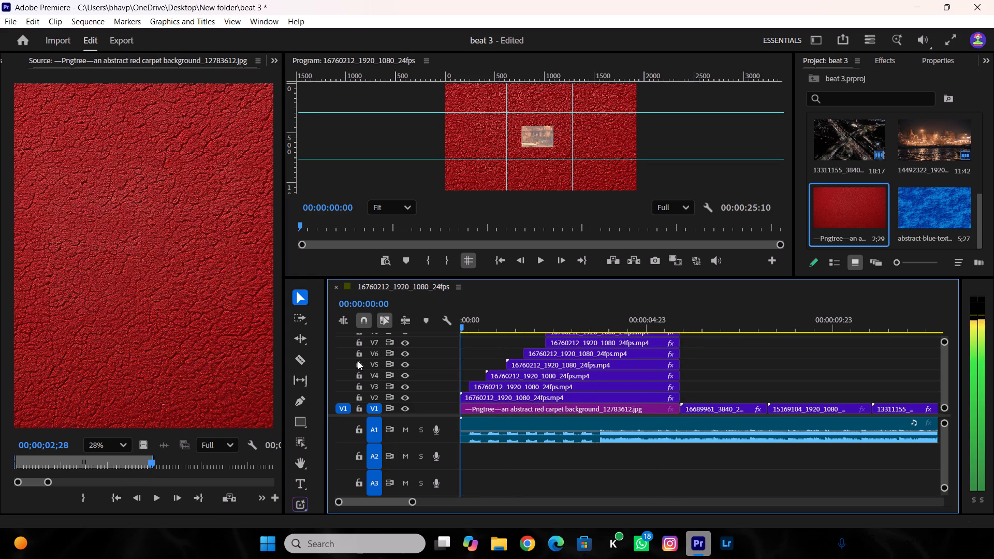
left_click_drag(358, 361, 356, 361)
key("space")
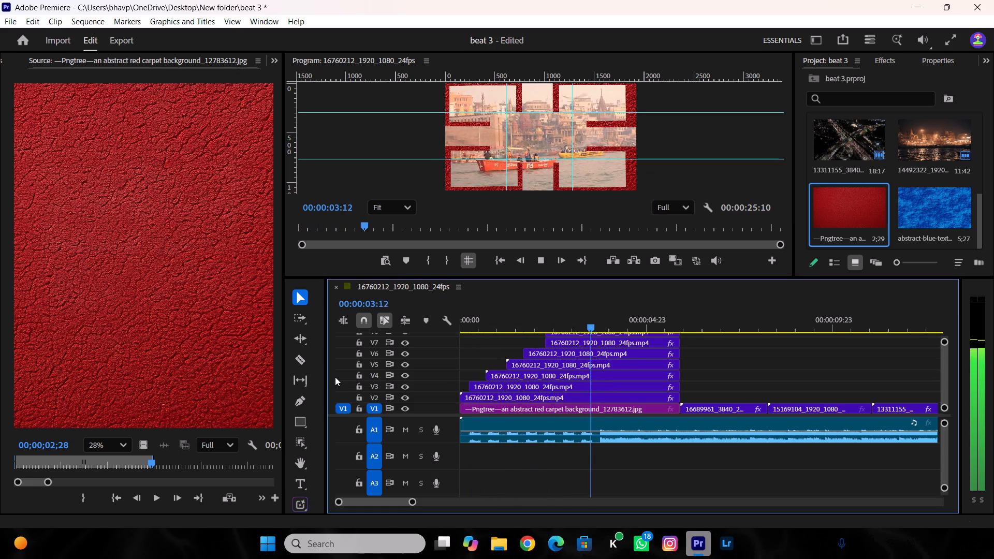
key("space")
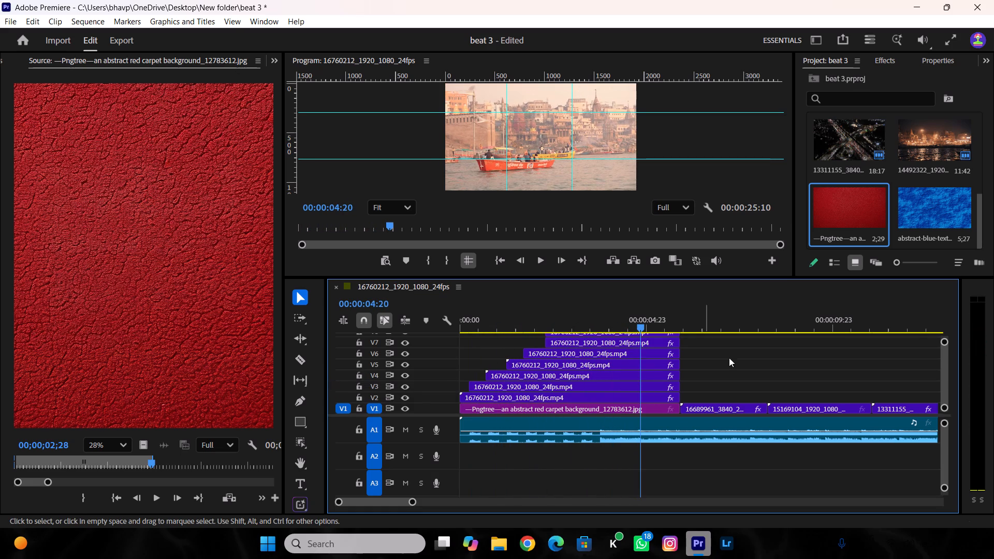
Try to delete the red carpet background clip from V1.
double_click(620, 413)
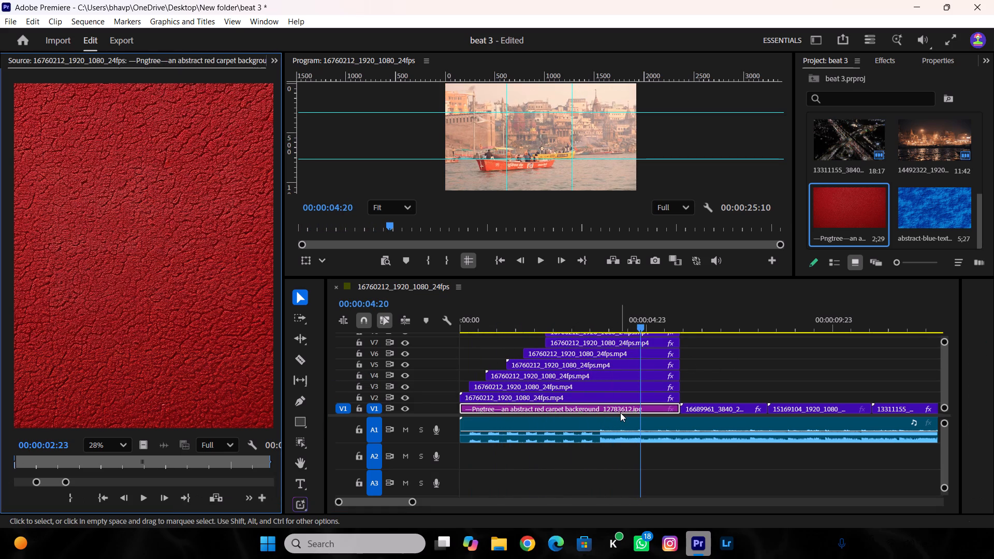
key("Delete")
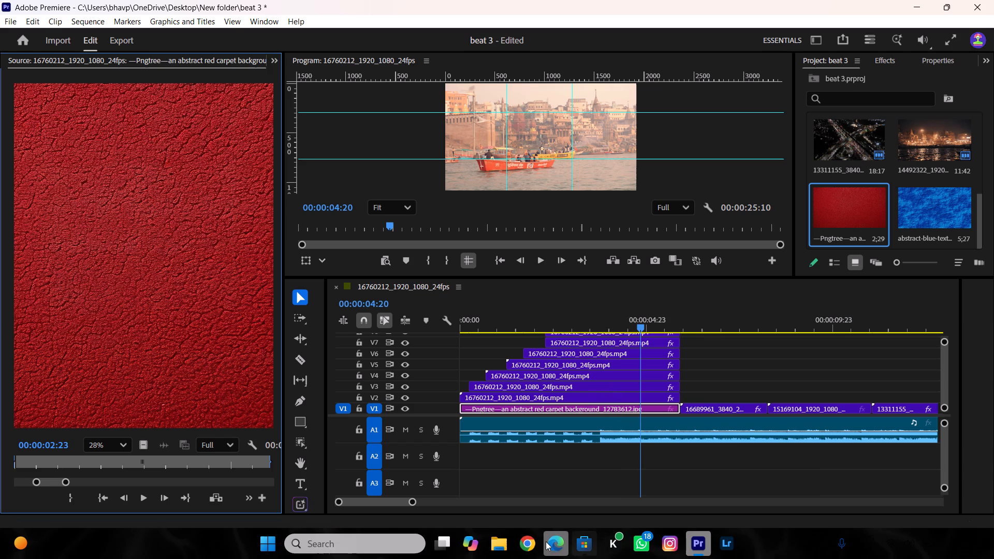
Switch to Chrome and close the two open Pngtree pages.
left_click(534, 547)
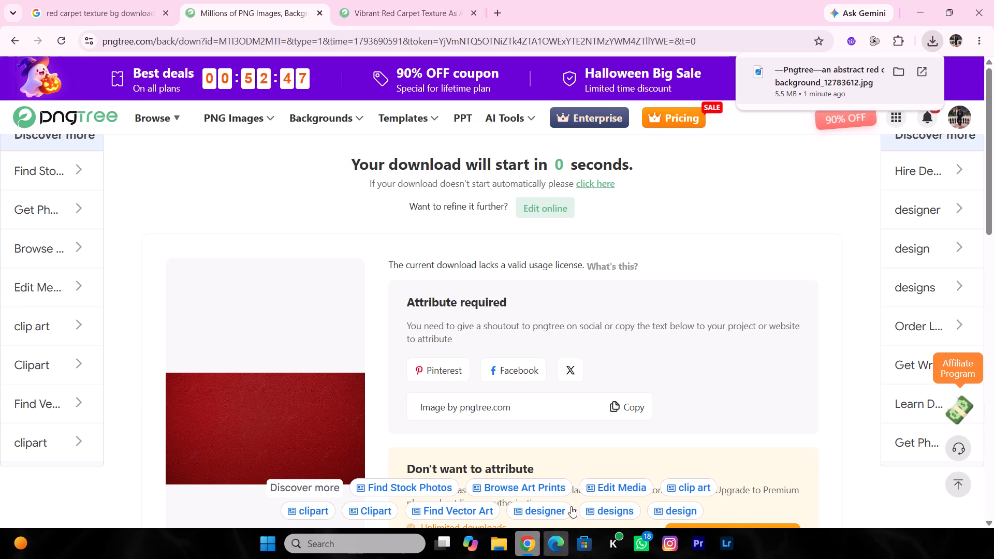
double_click(317, 15)
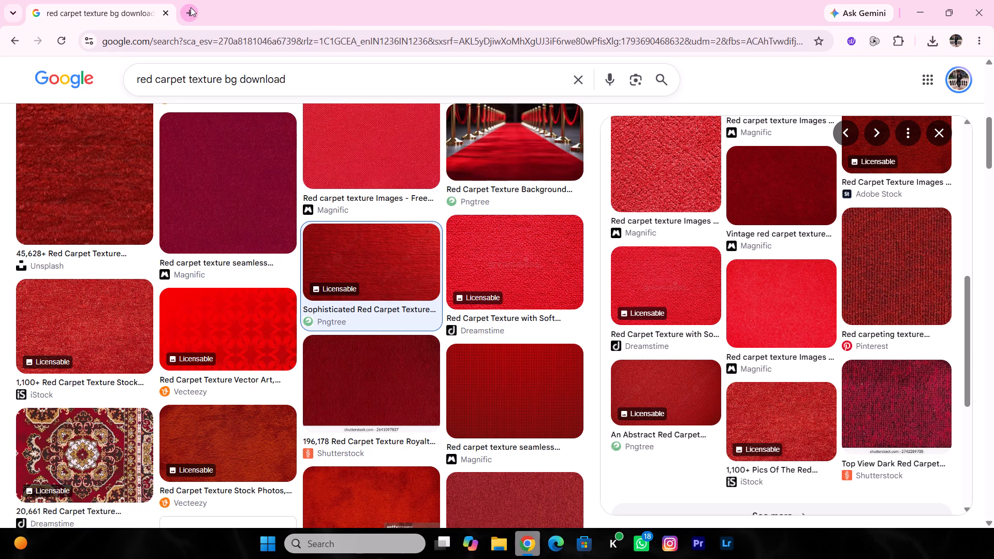
Search Google Images for "blue mat bg texture download" in a new tab.
left_click(193, 9)
type("bl")
type("ue ma")
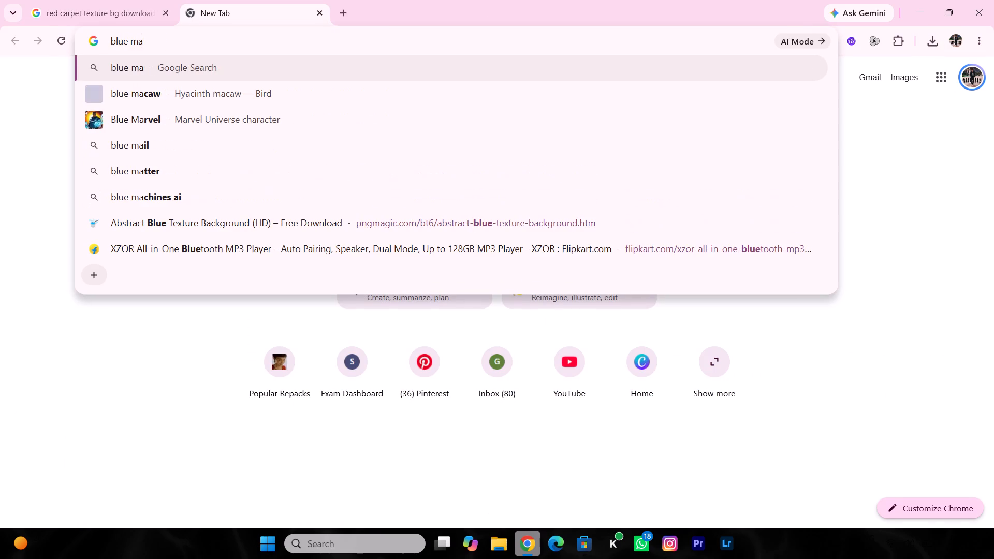
type("t bg texture download")
key("Return")
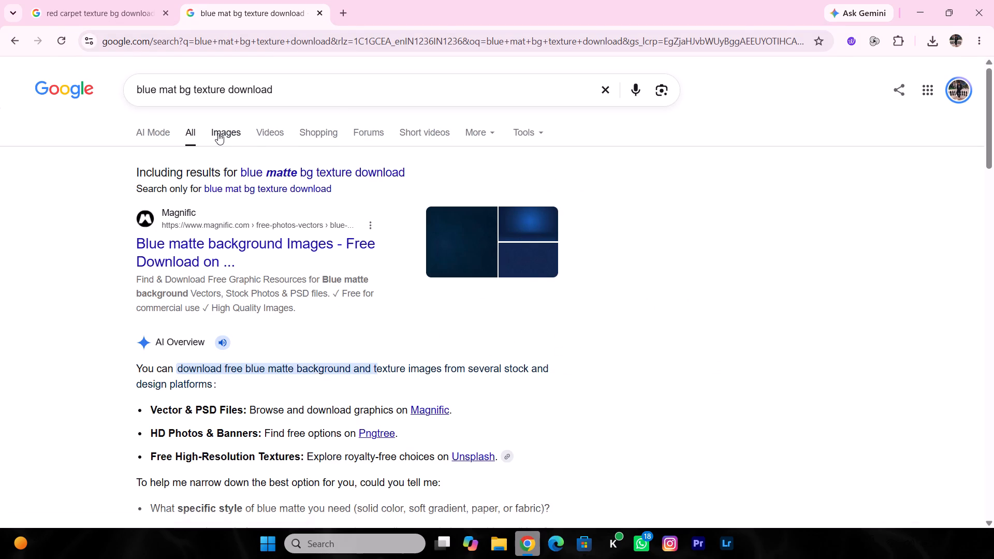
left_click(218, 133)
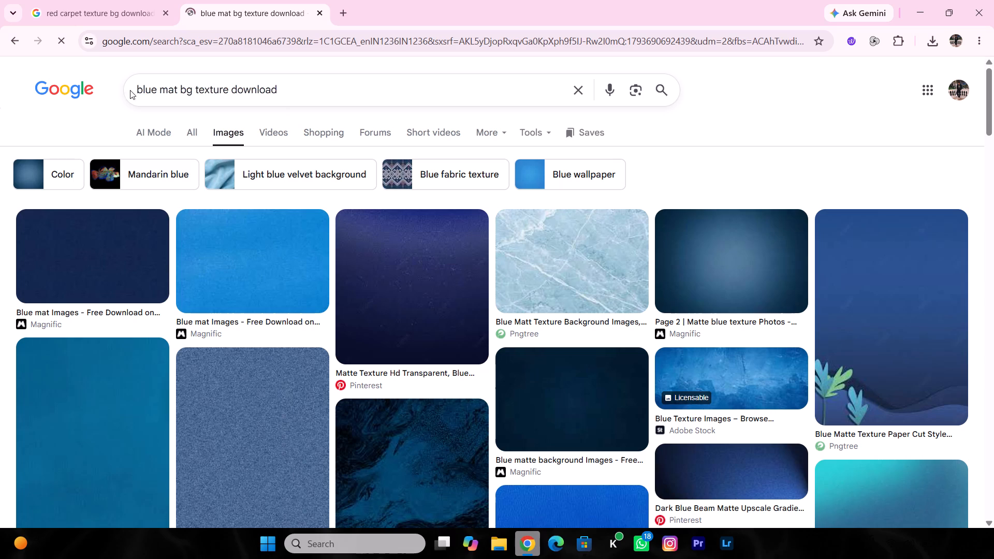
Find the Plush Sky Blue Bathmat Texture among the image results and open its Photos Public Domain page.
scroll(583, 407, "down", 2)
scroll(696, 405, "down", 2)
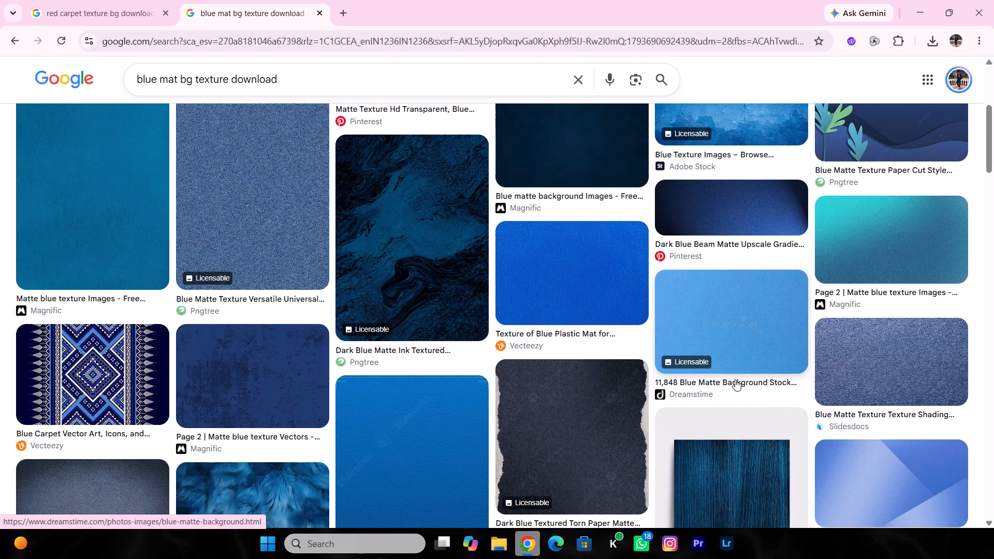
scroll(630, 378, "down", 6)
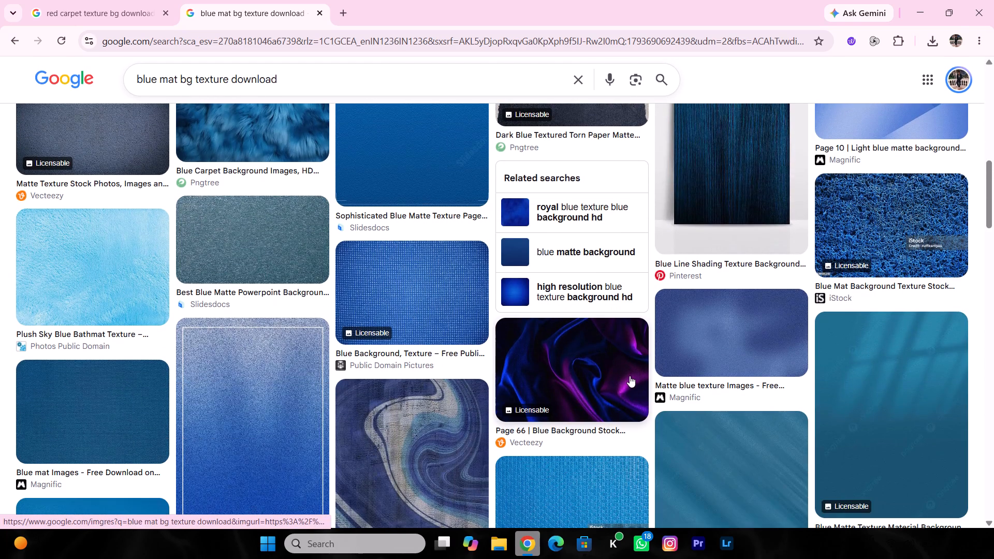
scroll(315, 319, "down", 1)
left_click(91, 277)
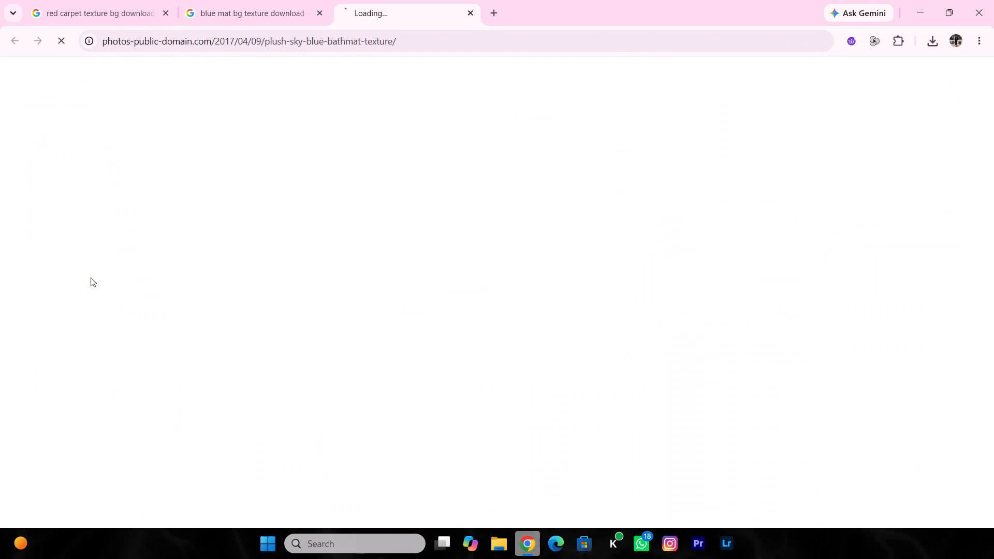
left_click(291, 0)
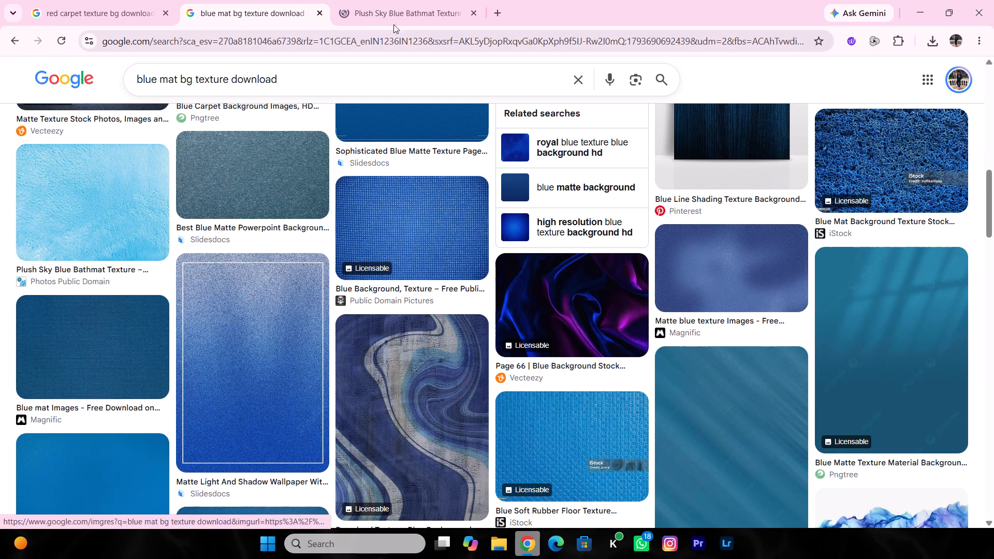
left_click(391, 17)
left_click(269, 16)
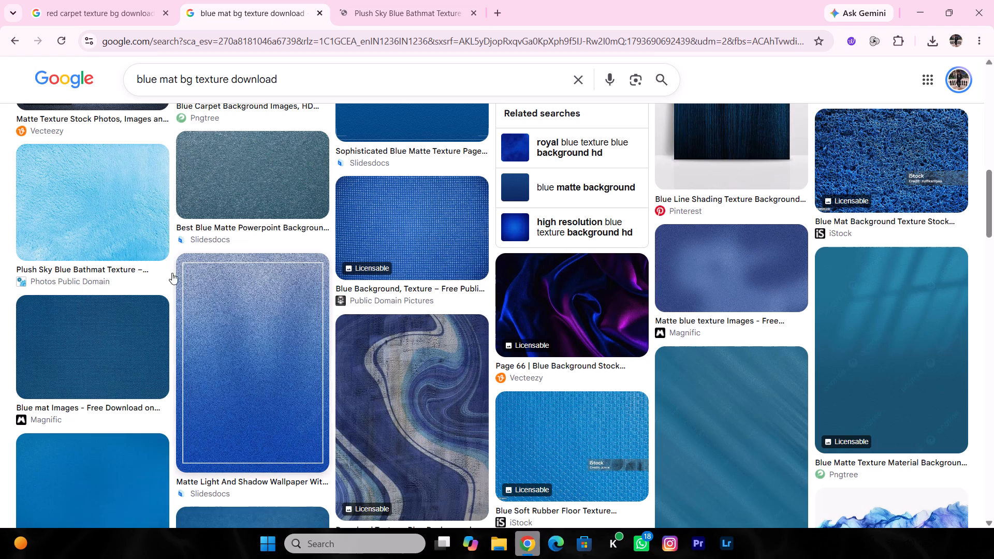
left_click(76, 217)
left_click(378, 0)
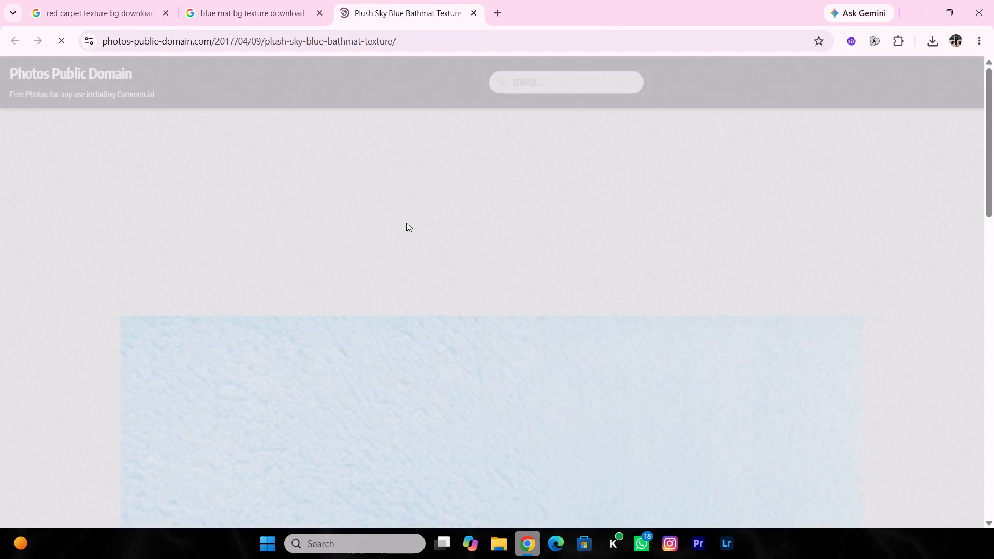
Download the full-resolution Plush Sky Blue Bathmat Texture image.
scroll(460, 239, "down", 4)
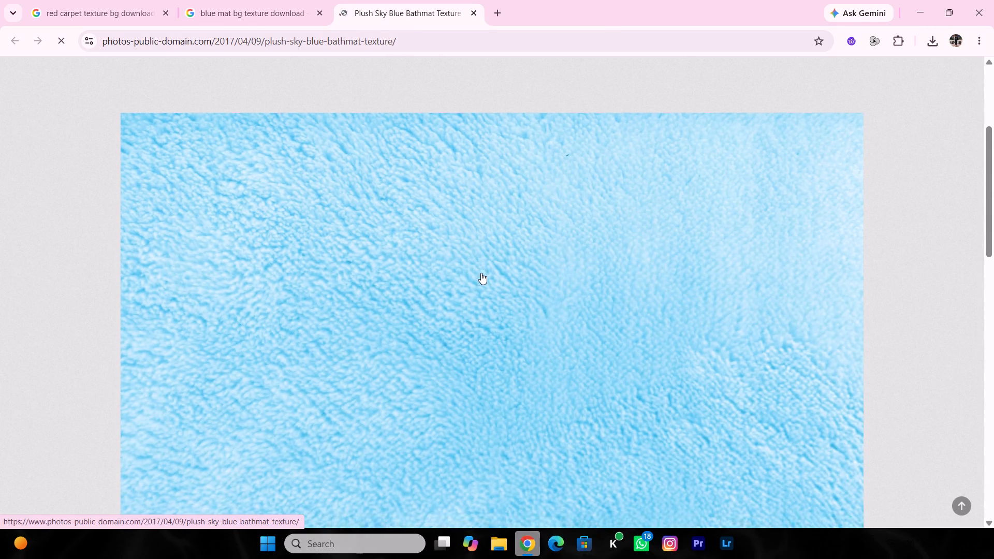
scroll(482, 272, "down", 11)
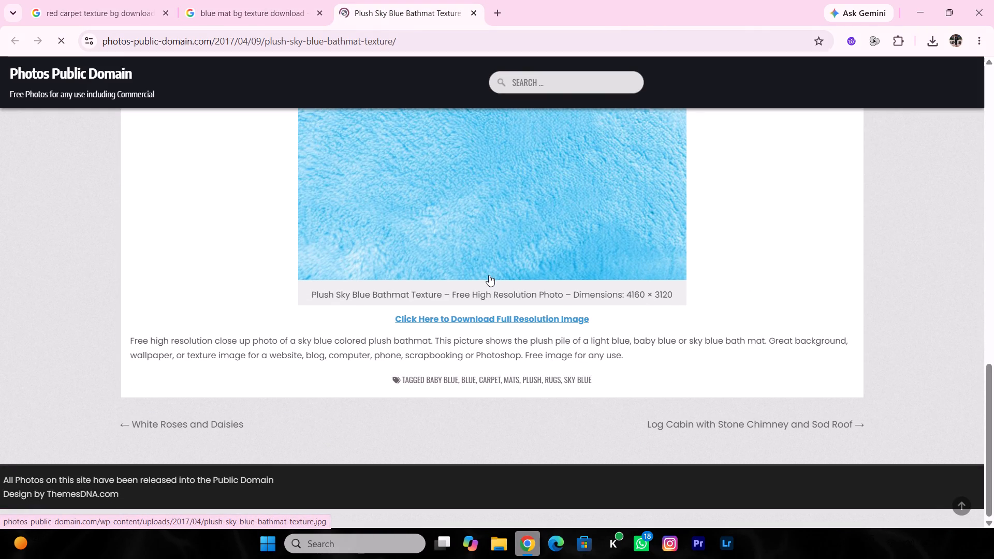
left_click(509, 318)
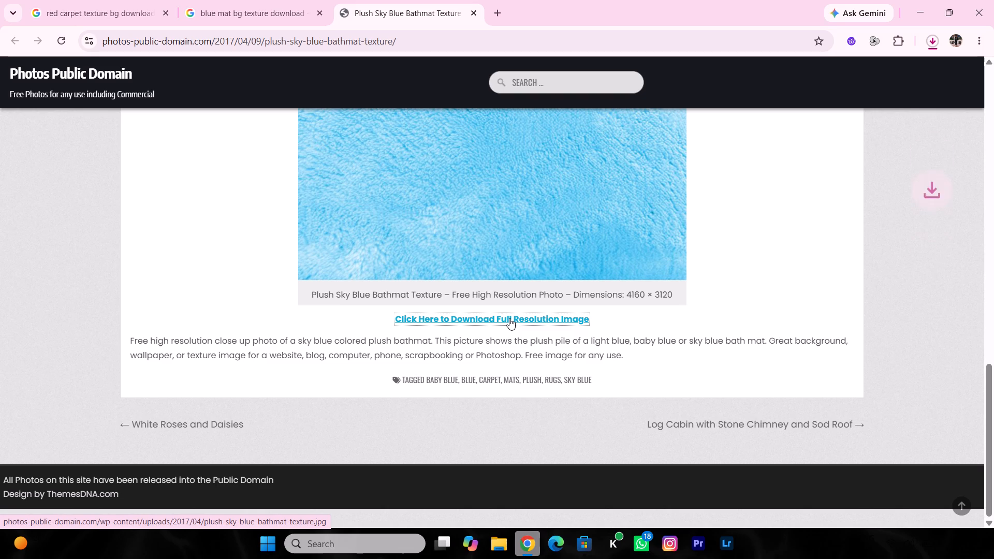
Import the downloaded photo-download.jpg from the browser into the beat 3 project bin in Adobe Premiere.
left_click(934, 40)
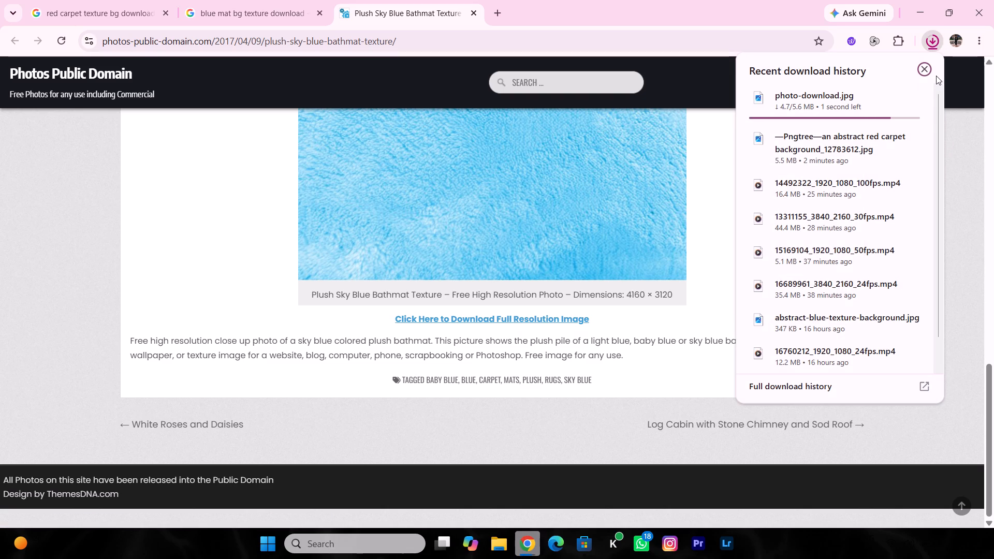
left_click_drag(821, 98, 814, 168)
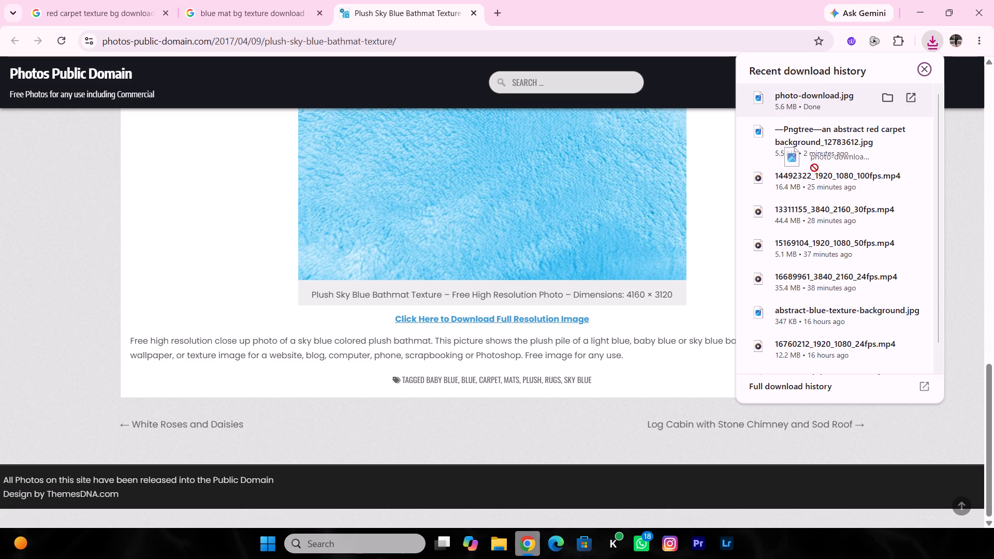
left_click_drag(814, 168, 736, 373)
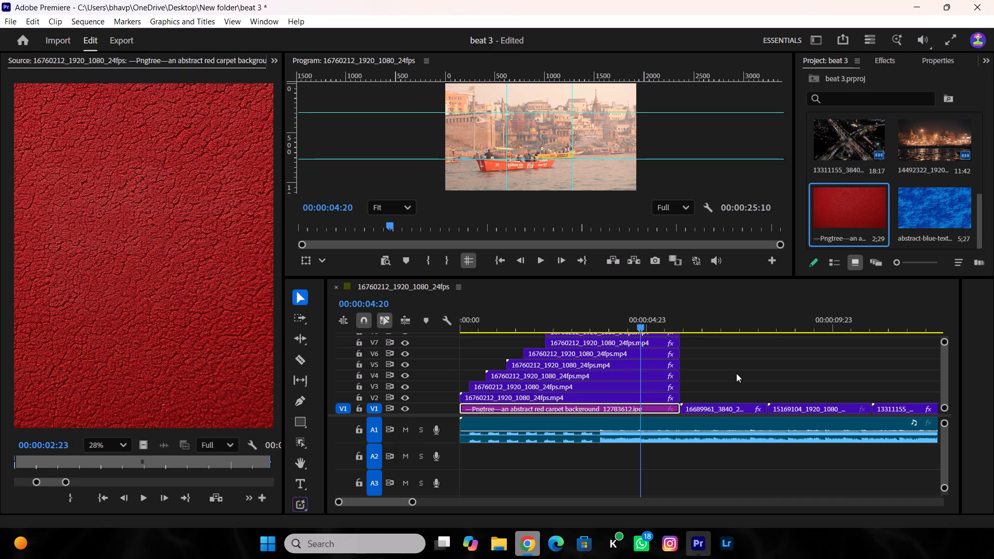
left_click_drag(736, 373, 939, 240)
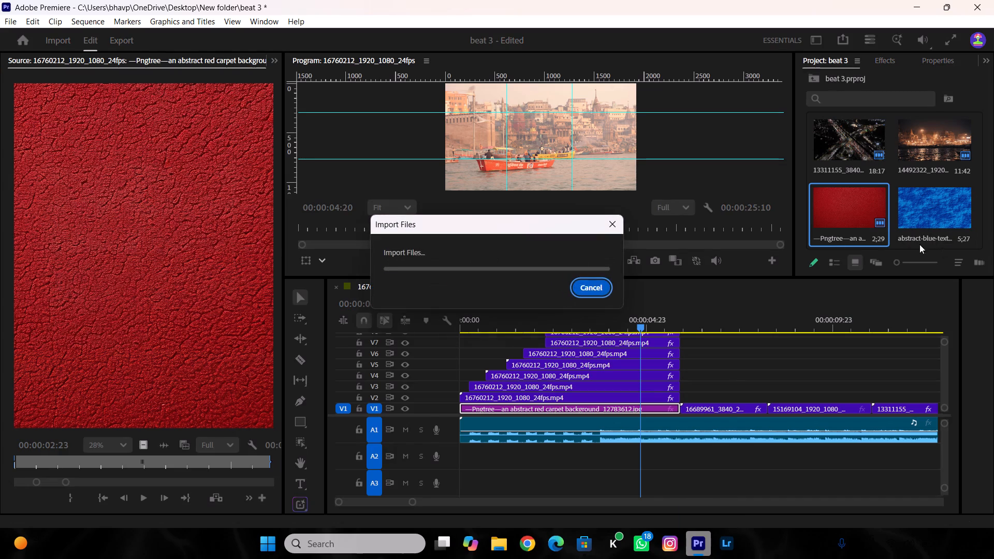
Replace the red carpet clip at the start of V1 with photo-download.jpg, extended to the start of the 16689961 clip.
left_click_drag(844, 196, 787, 269)
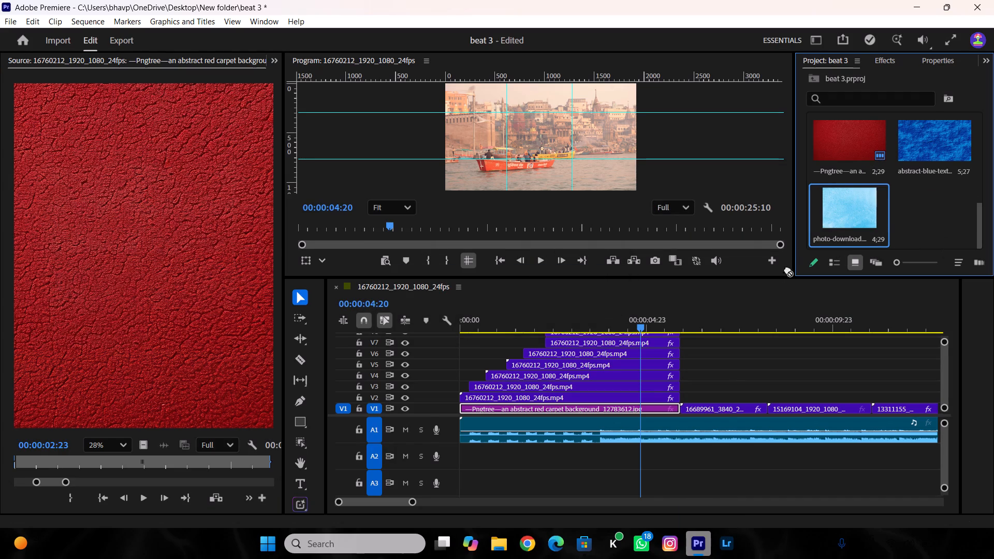
left_click_drag(787, 269, 843, 218)
left_click(604, 406)
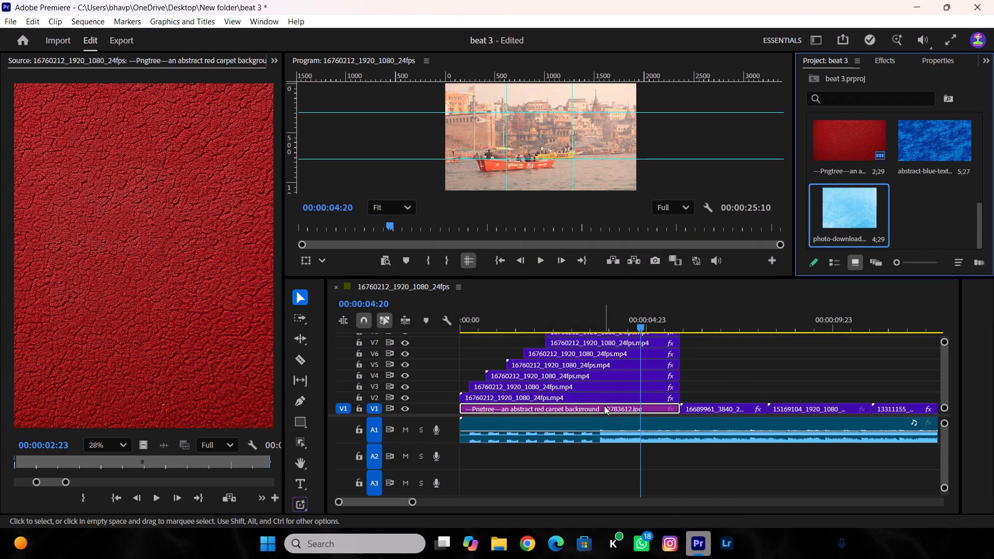
key("Delete")
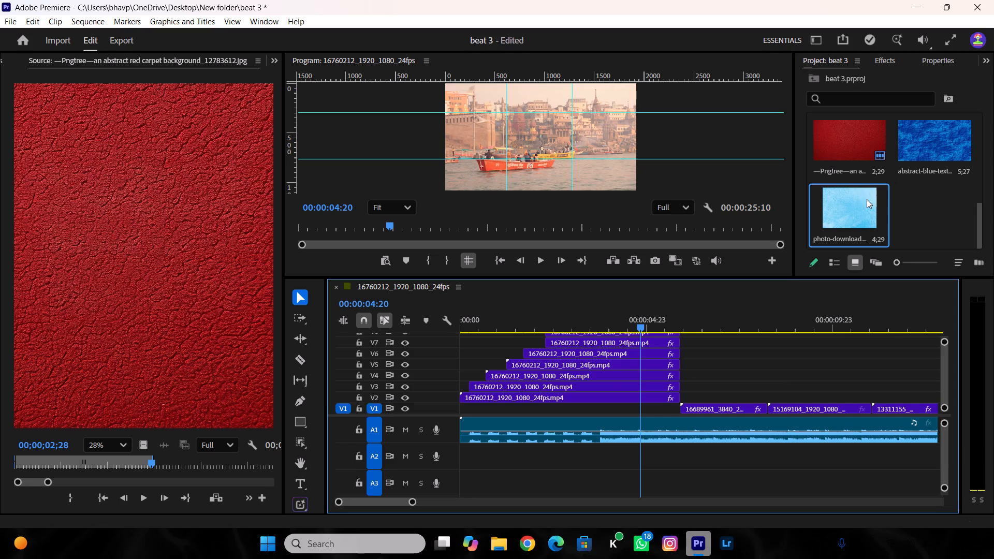
left_click_drag(863, 203, 454, 413)
left_click(454, 413)
left_click_drag(646, 406, 660, 410)
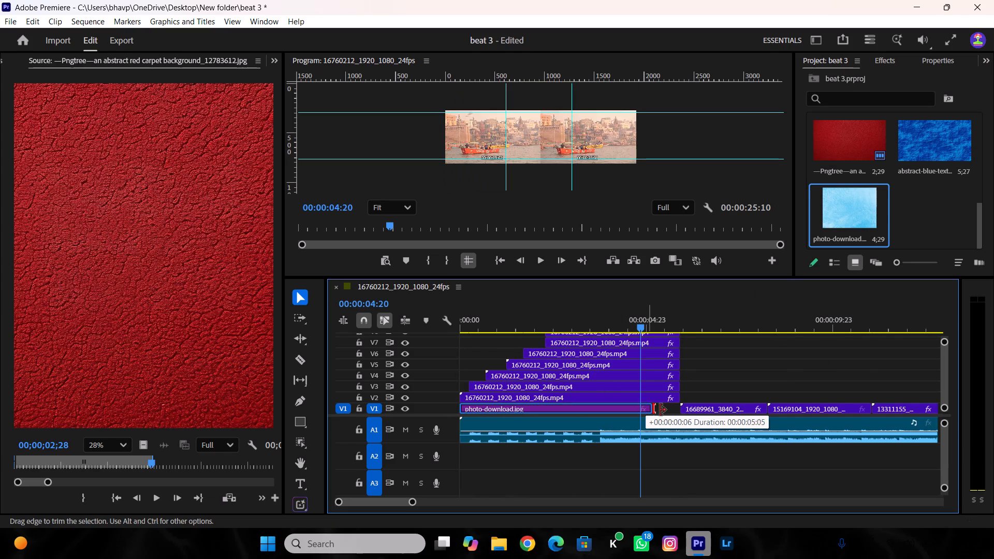
left_click_drag(660, 410, 677, 412)
left_click(677, 412)
Scrub through the opening of the sequence to check the sky blue background behind the stacked clips.
left_click_drag(672, 319, 389, 345)
left_click(389, 345)
scroll(485, 356, "up", 4)
left_click_drag(491, 314, 478, 318)
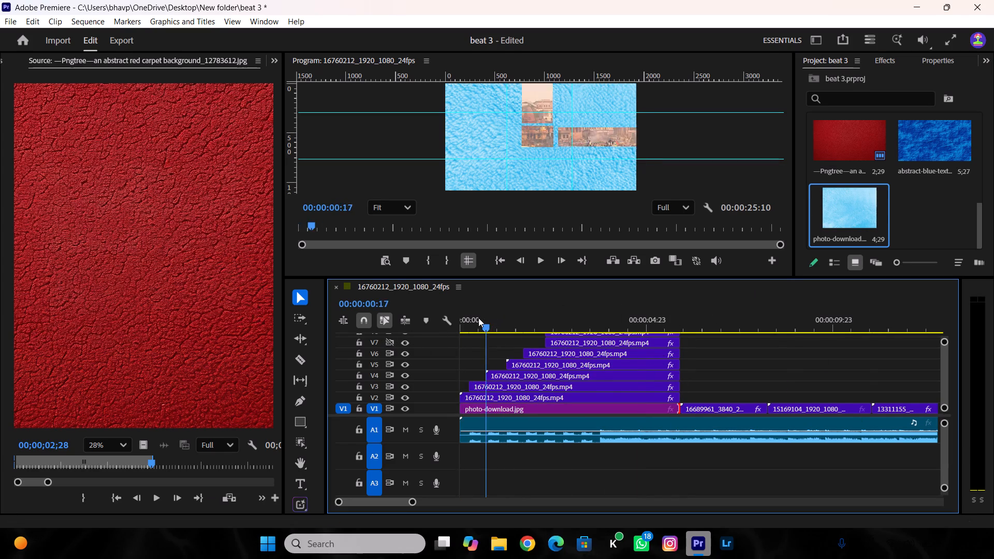
Play the opening of the sequence from the start to review the stacked clips over the blue background, and return to the first frame.
left_click_drag(478, 318, 421, 331)
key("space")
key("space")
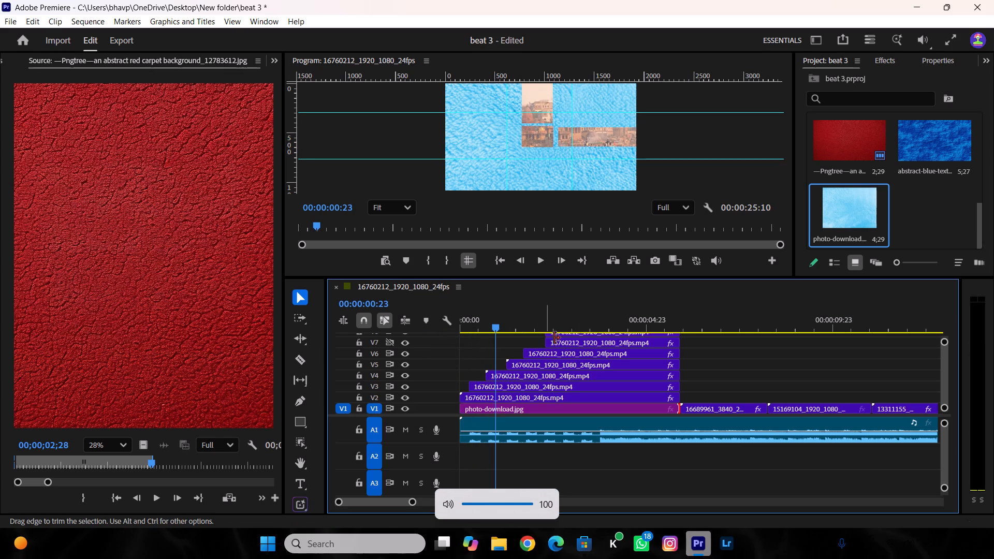
left_click_drag(557, 325, 382, 373)
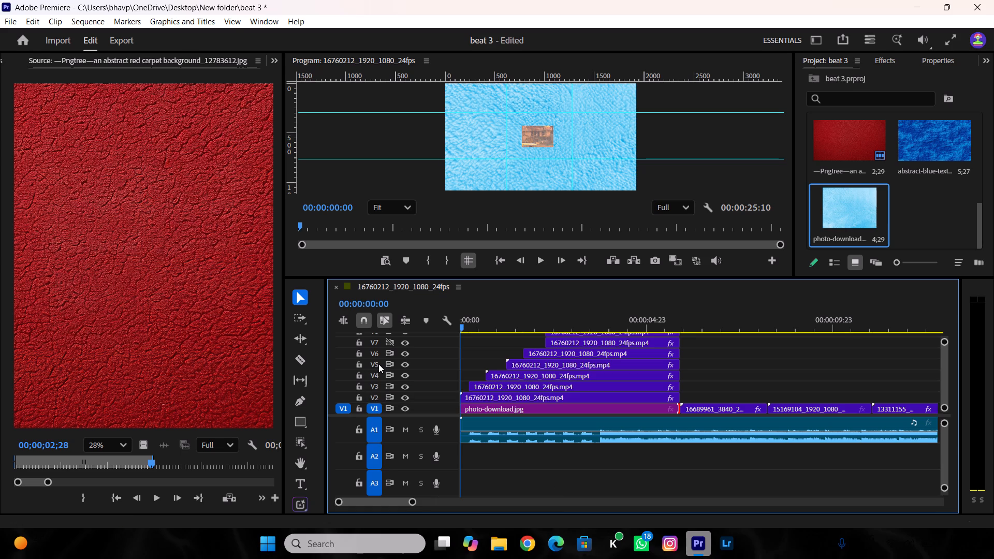
Switch to Instagram, look over the posts on the account's own profile, and close the Instagram window.
left_click(676, 540)
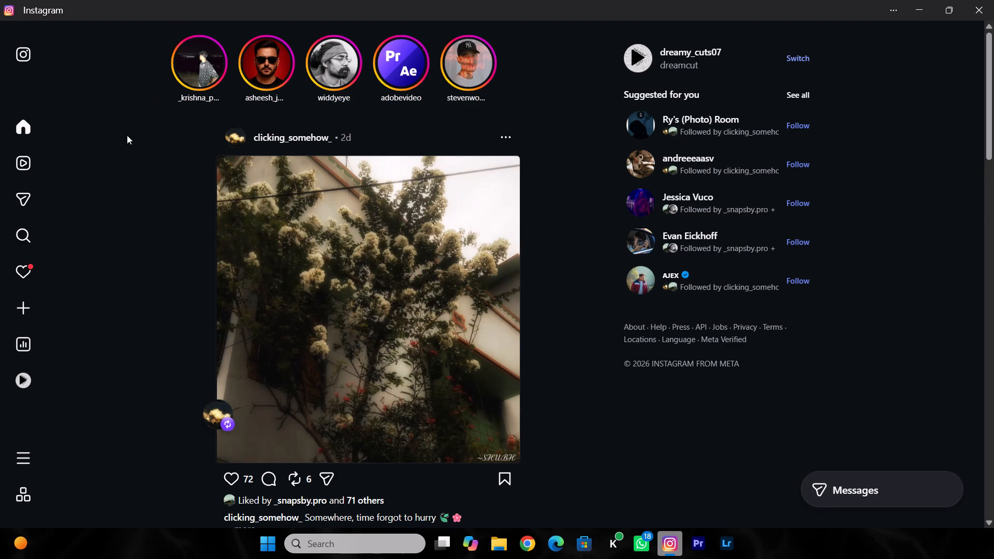
left_click(45, 387)
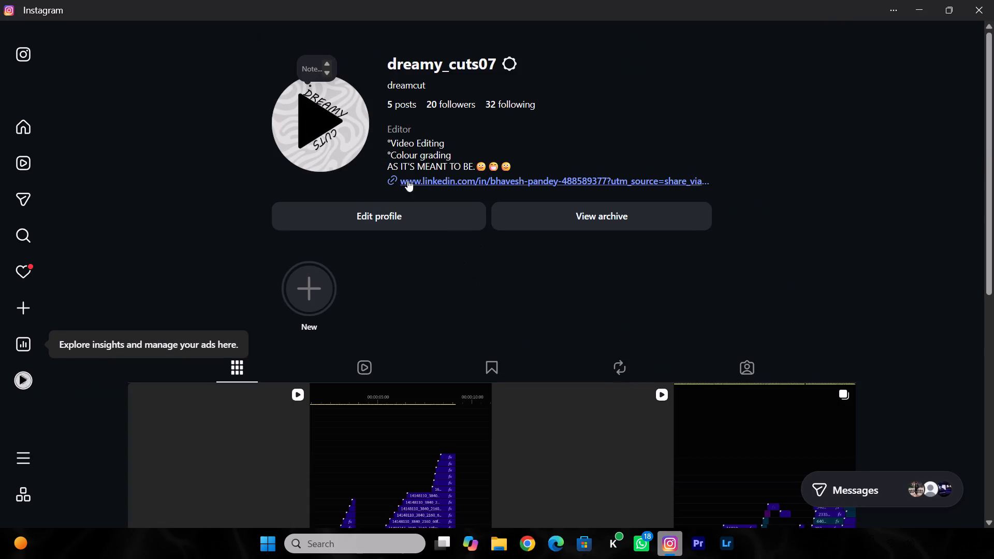
scroll(499, 192, "down", 4)
scroll(397, 177, "up", 1)
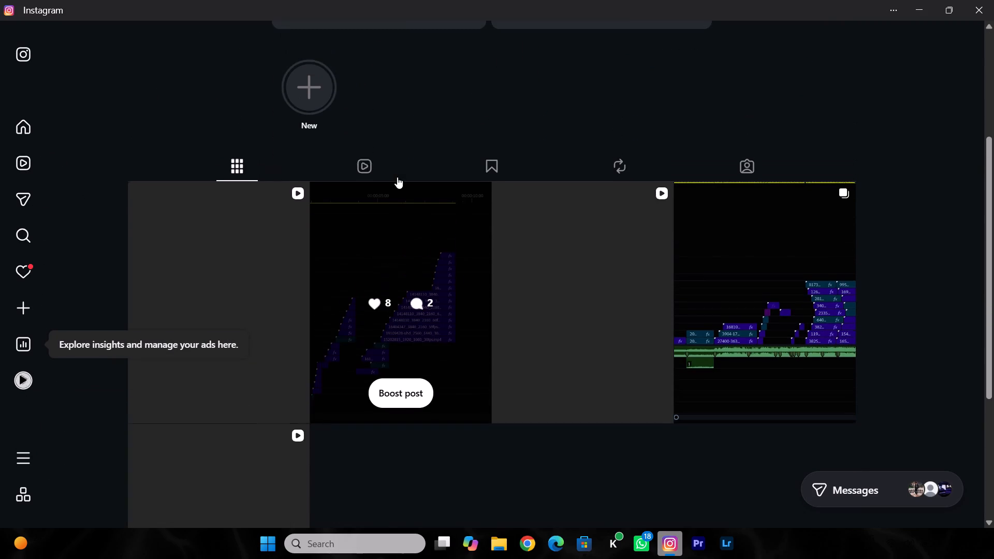
left_click(993, 0)
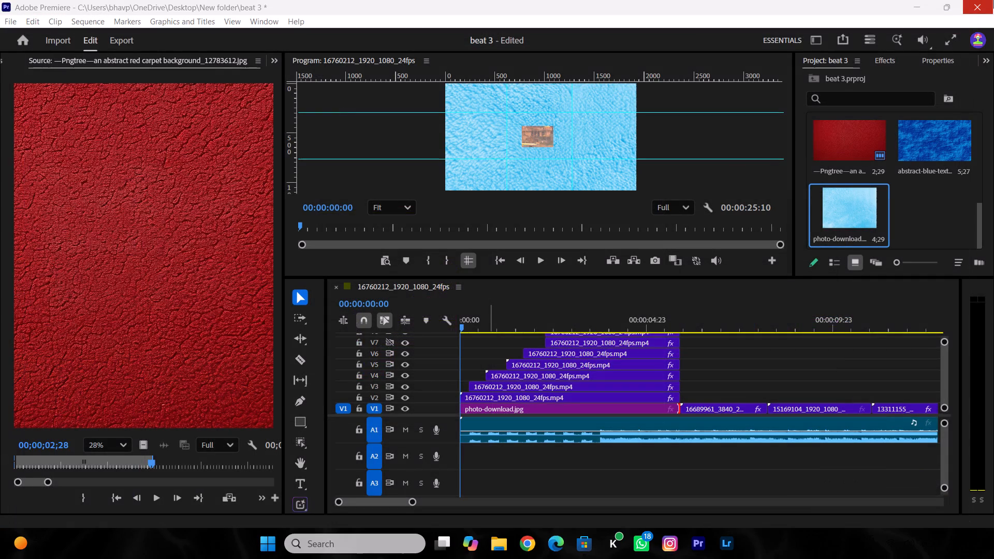
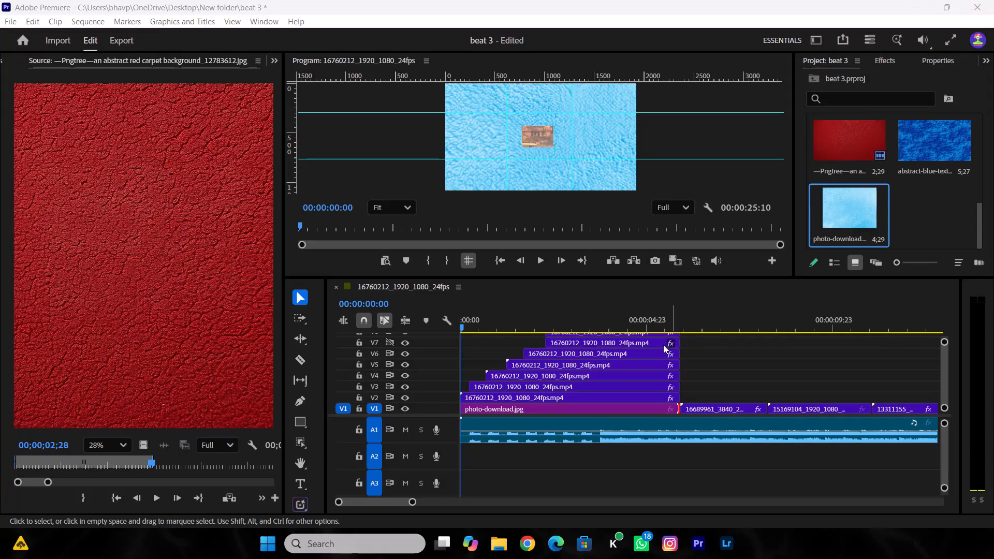
Scrub through the stacked opening clips and play the sequence full screen to review the sky blue background.
left_click_drag(568, 322, 412, 367)
left_click_drag(498, 314, 488, 320)
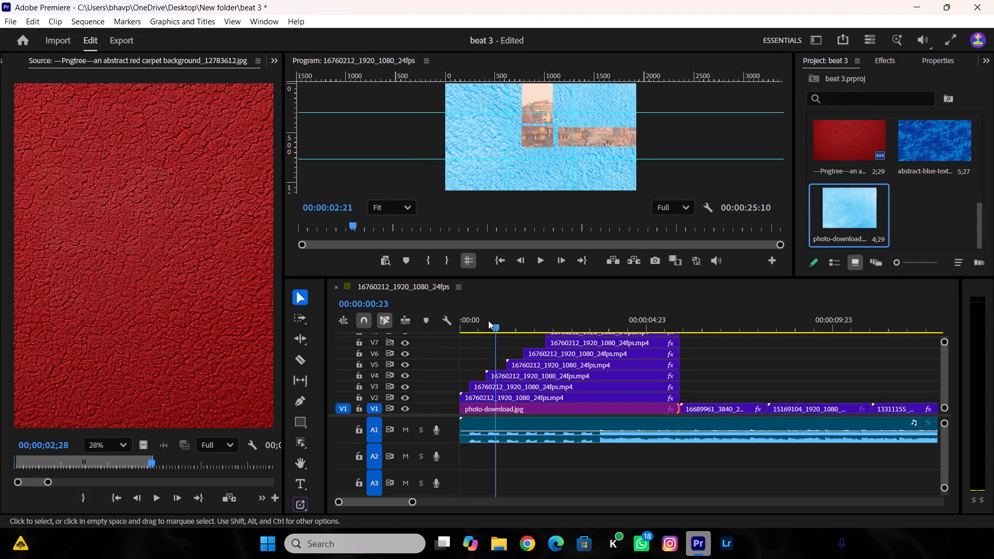
left_click_drag(488, 320, 446, 332)
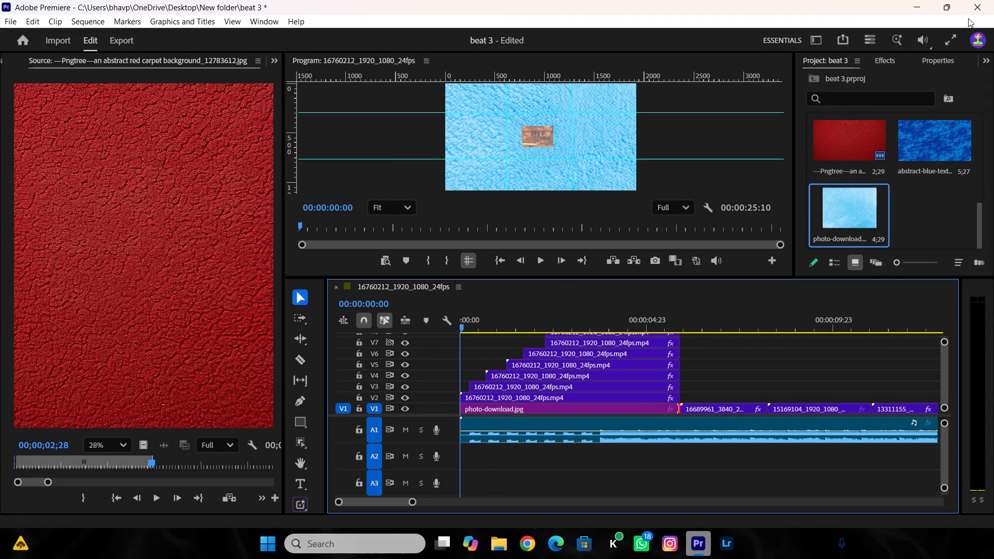
left_click(959, 42)
key("space")
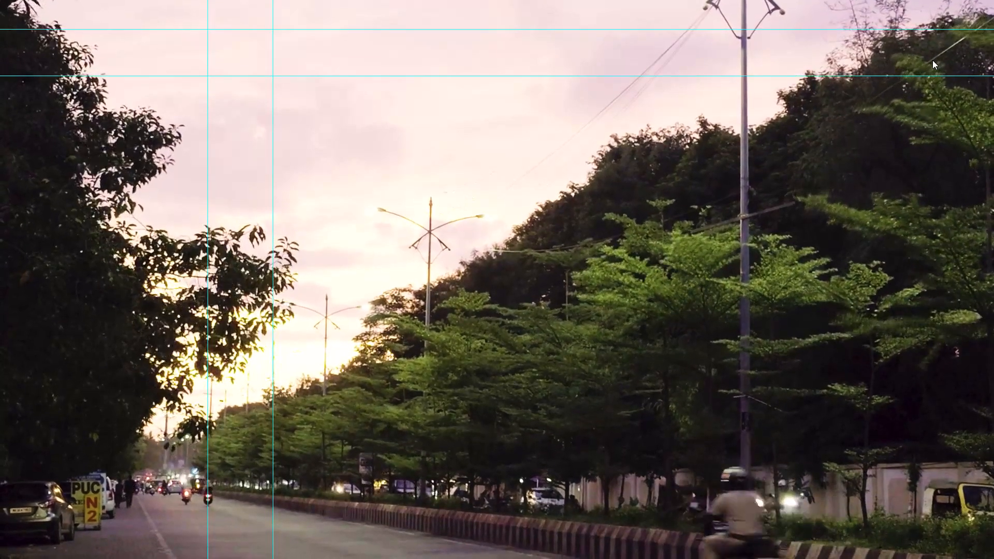
key("space")
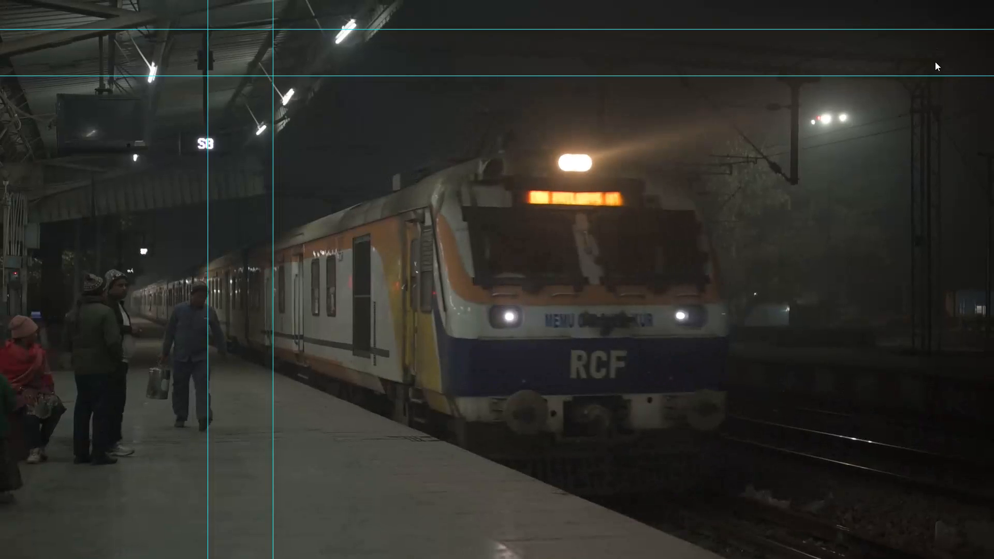
key("Escape")
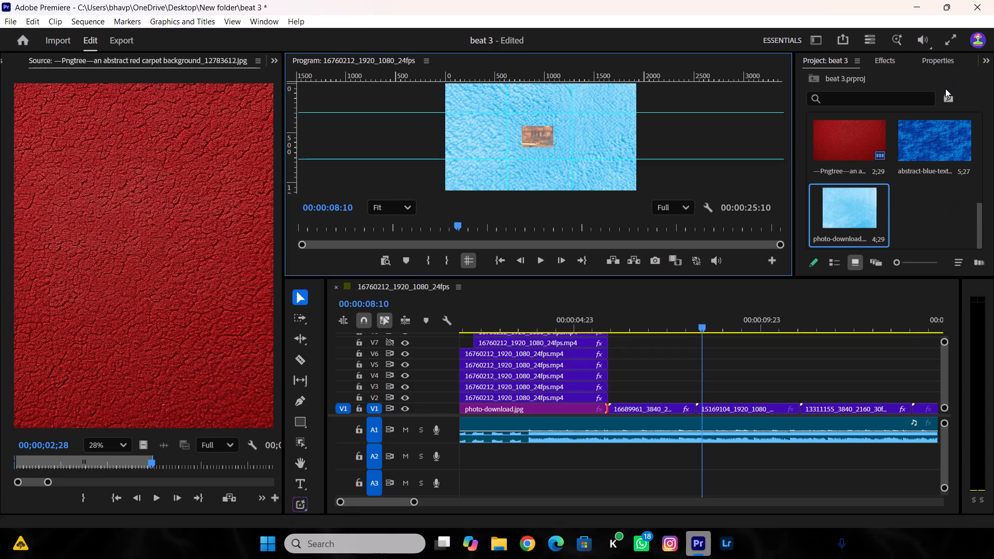
left_click_drag(646, 313, 357, 404)
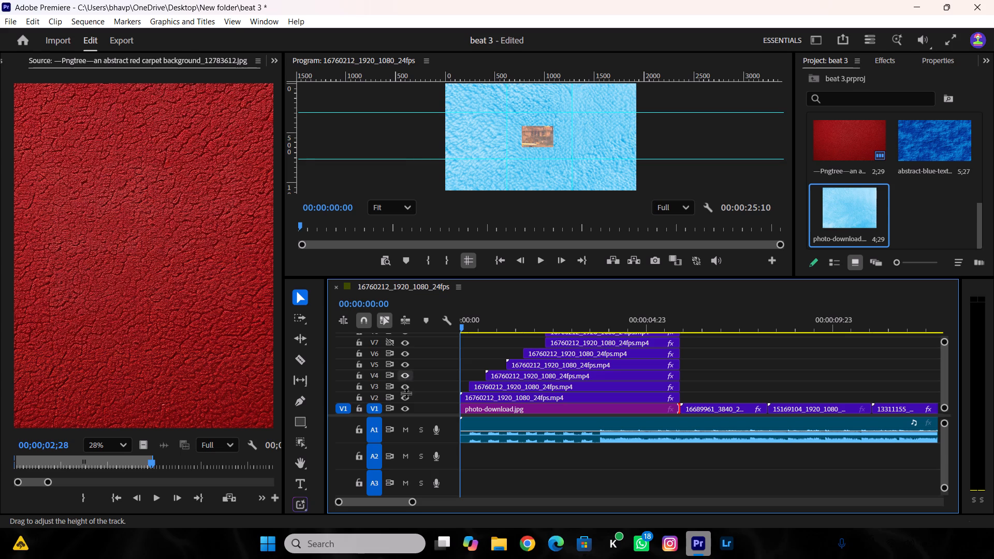
Apply the Lumetri Color effect to the photo-download.jpg clip on V1.
left_click(875, 61)
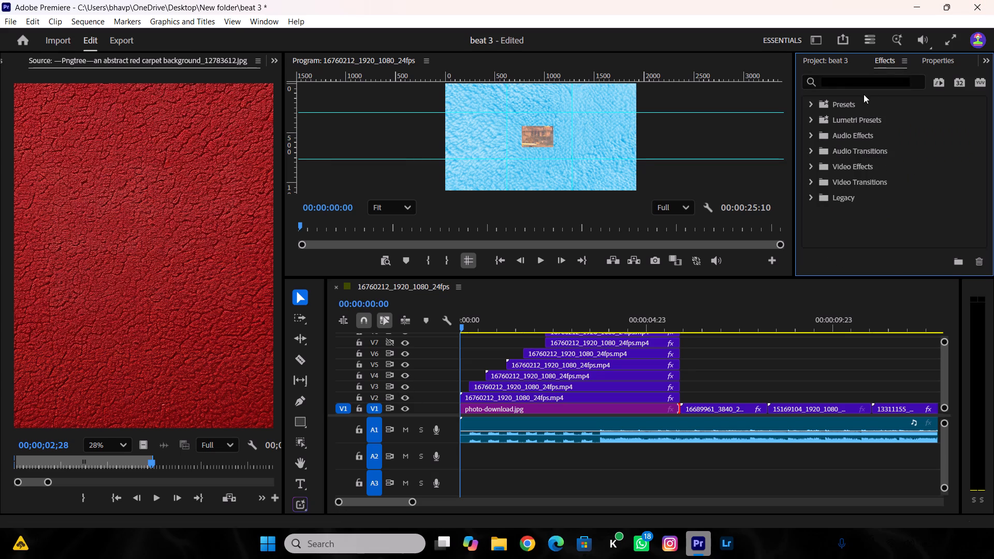
left_click(803, 169)
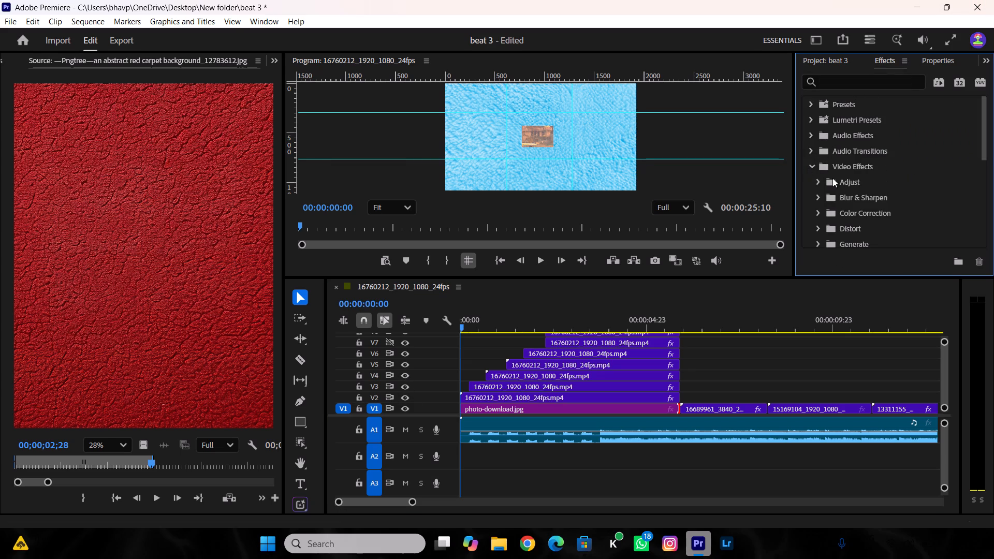
left_click(818, 214)
scroll(823, 210, "down", 3)
left_click_drag(856, 219, 605, 409)
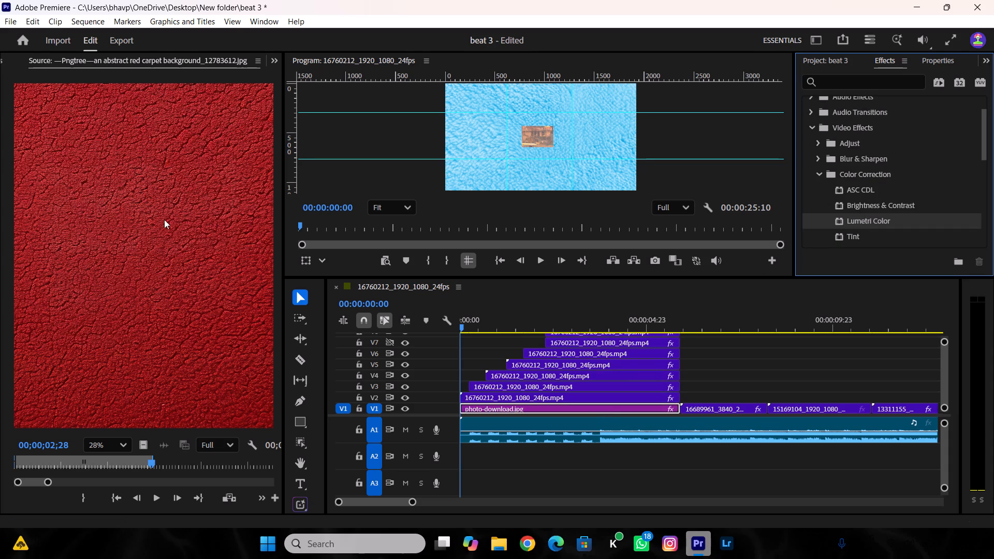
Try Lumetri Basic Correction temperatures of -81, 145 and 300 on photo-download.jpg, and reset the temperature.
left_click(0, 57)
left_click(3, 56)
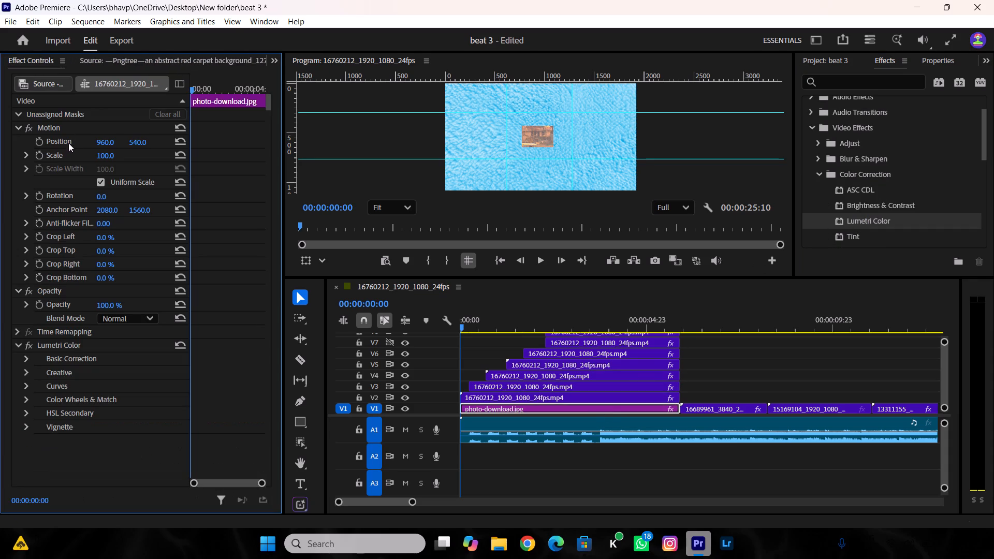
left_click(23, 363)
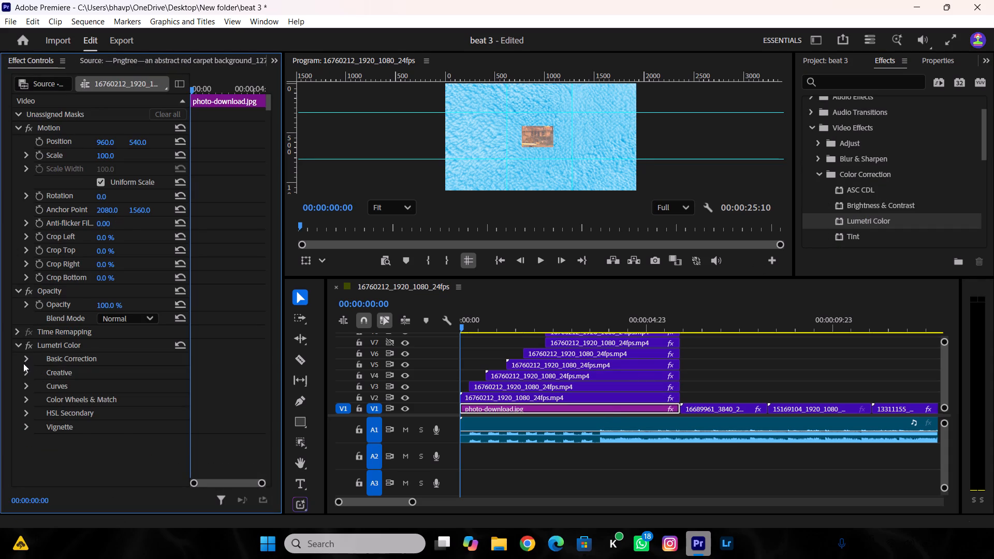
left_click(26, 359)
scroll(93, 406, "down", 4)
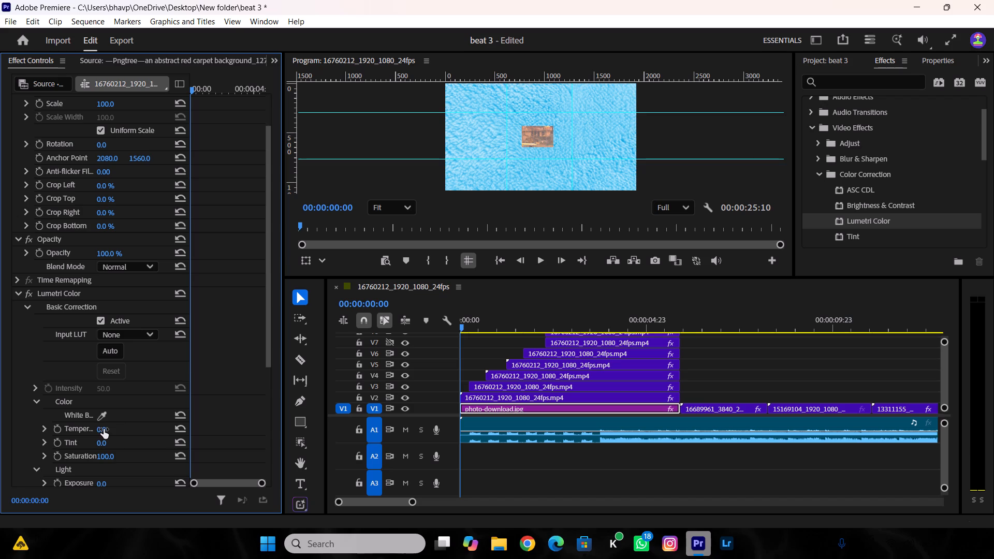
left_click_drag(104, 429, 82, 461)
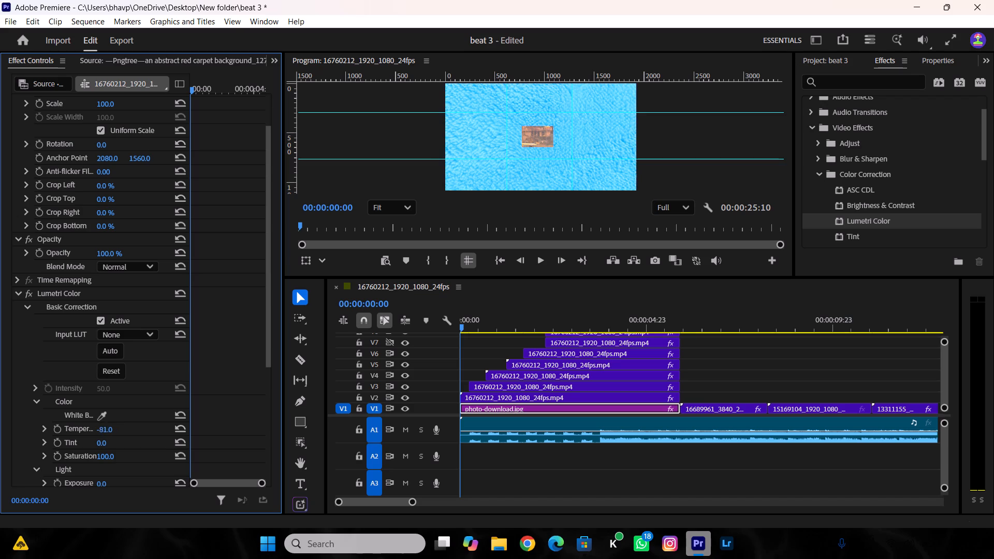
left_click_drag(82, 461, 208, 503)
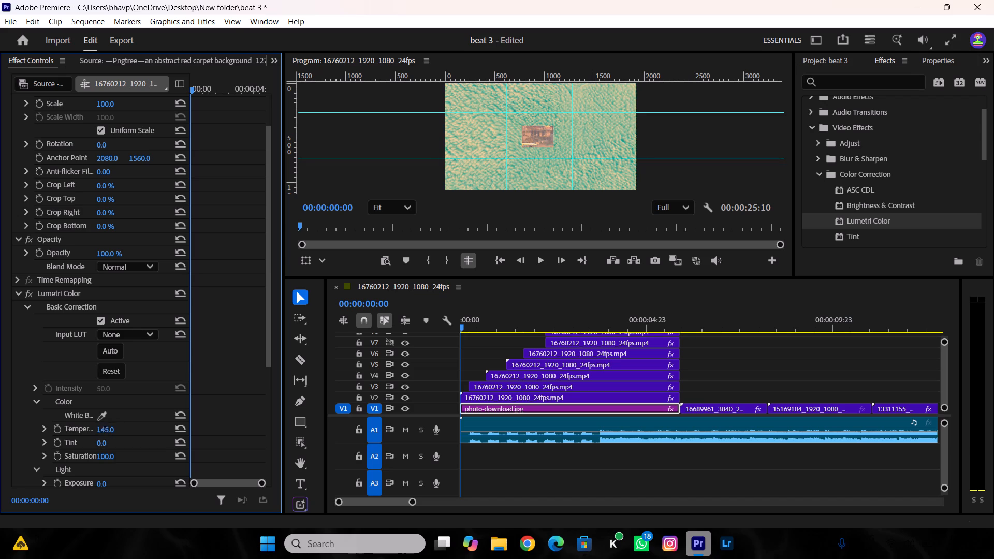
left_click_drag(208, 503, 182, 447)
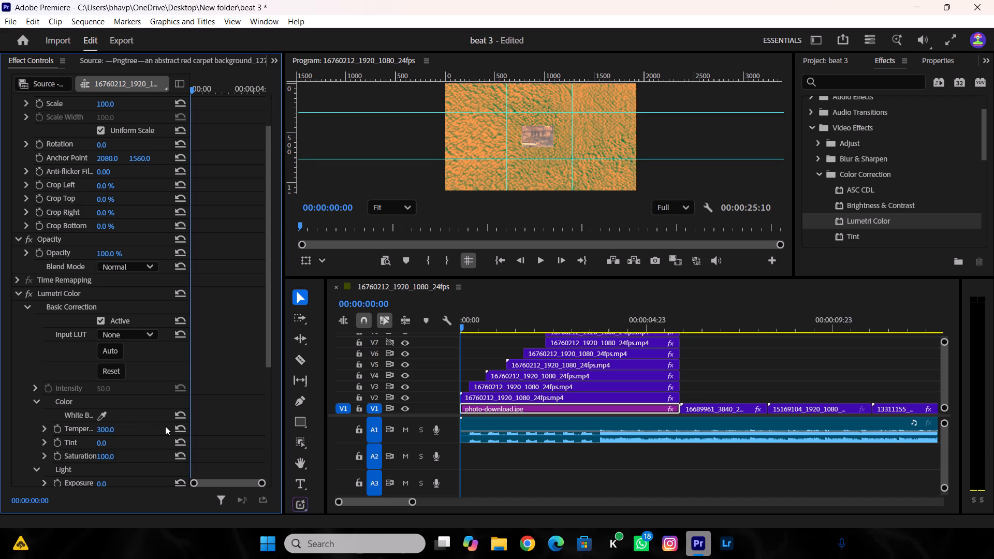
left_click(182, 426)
Set the Lumetri Basic Correction saturation of photo-download.jpg to 0.
left_click_drag(106, 455, 42, 456)
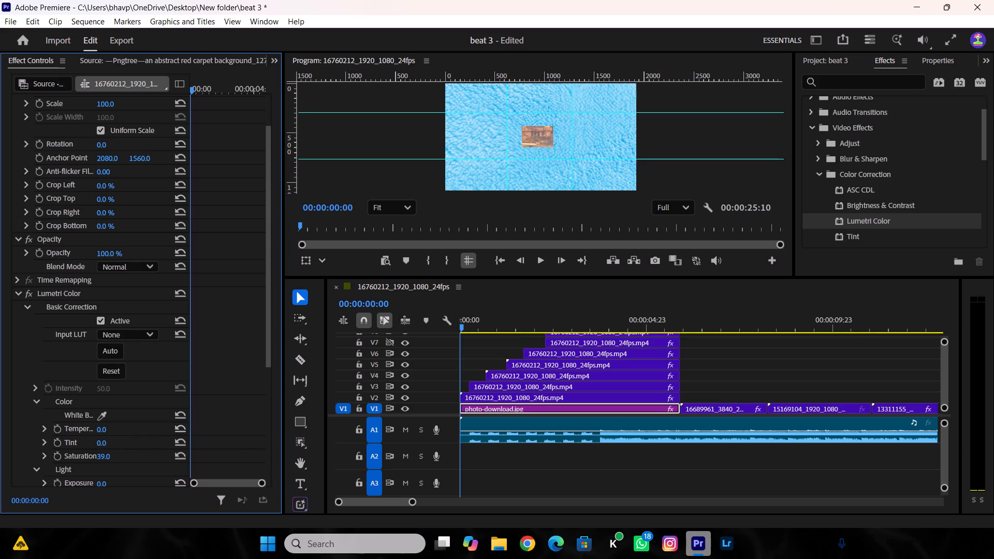
left_click_drag(42, 456, 0, 473)
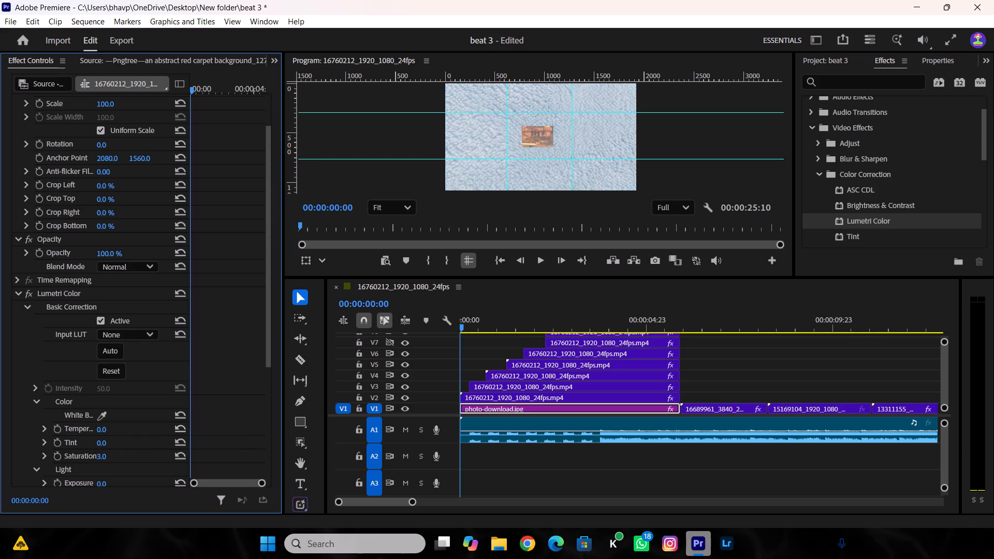
left_click_drag(0, 473, 46, 460)
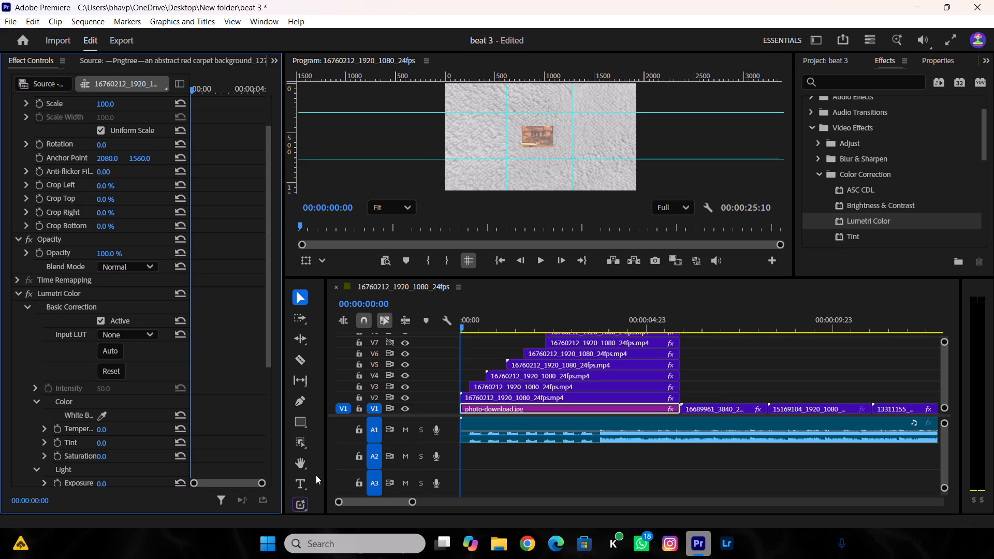
Turn on sync lock for video track V7.
left_click(393, 344)
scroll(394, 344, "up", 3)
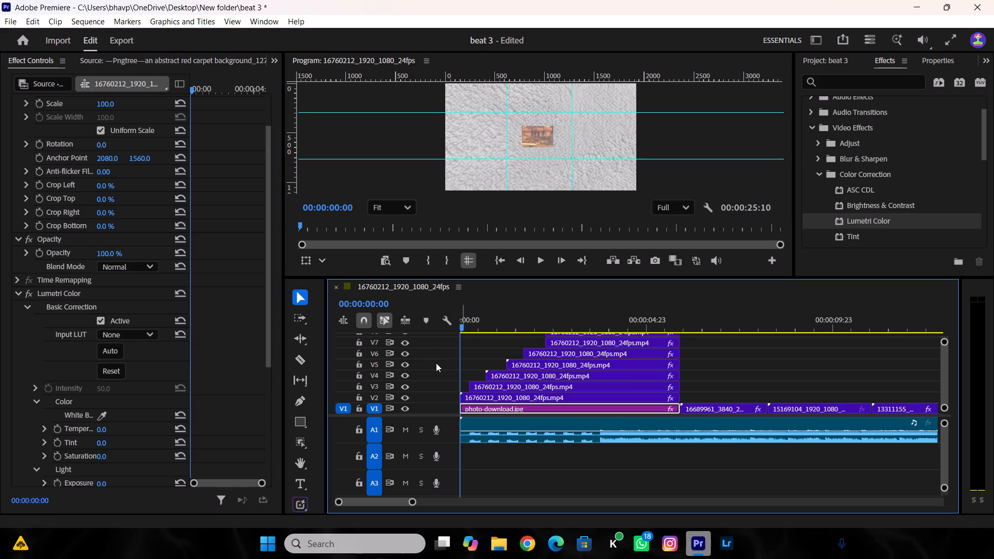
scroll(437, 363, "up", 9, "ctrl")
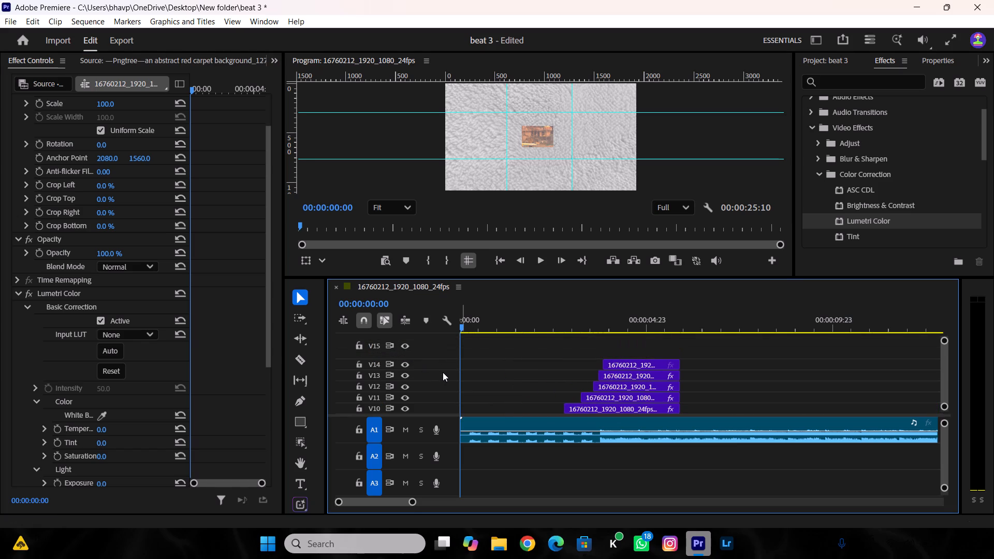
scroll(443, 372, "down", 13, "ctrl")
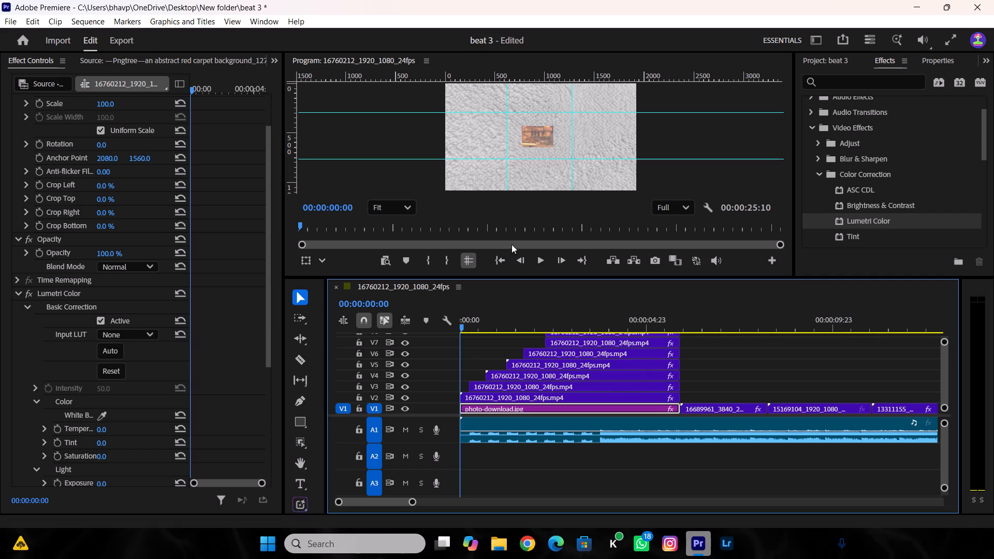
Set the Lumetri Basic Correction exposure of photo-download.jpg to 4.6.
scroll(87, 359, "down", 4)
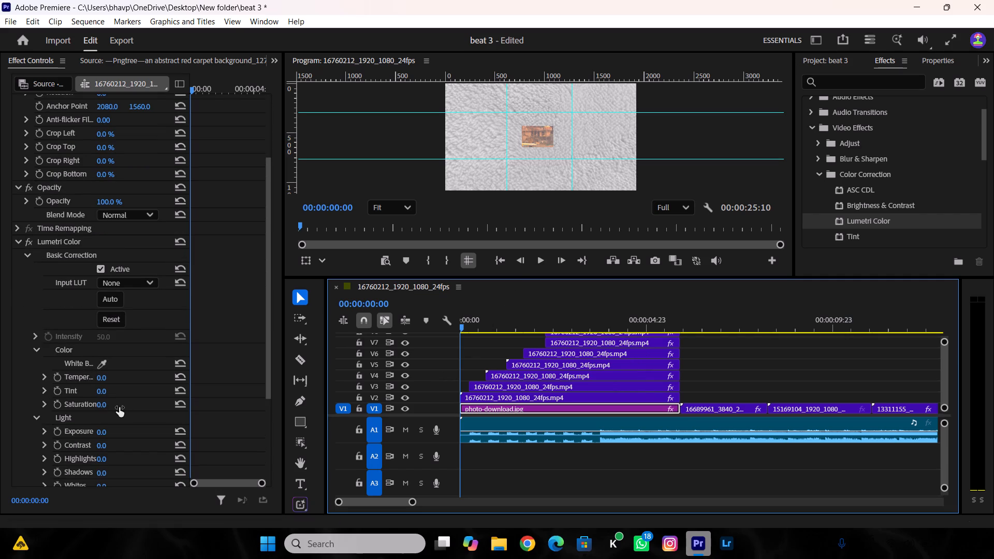
left_click_drag(101, 432, 330, 438)
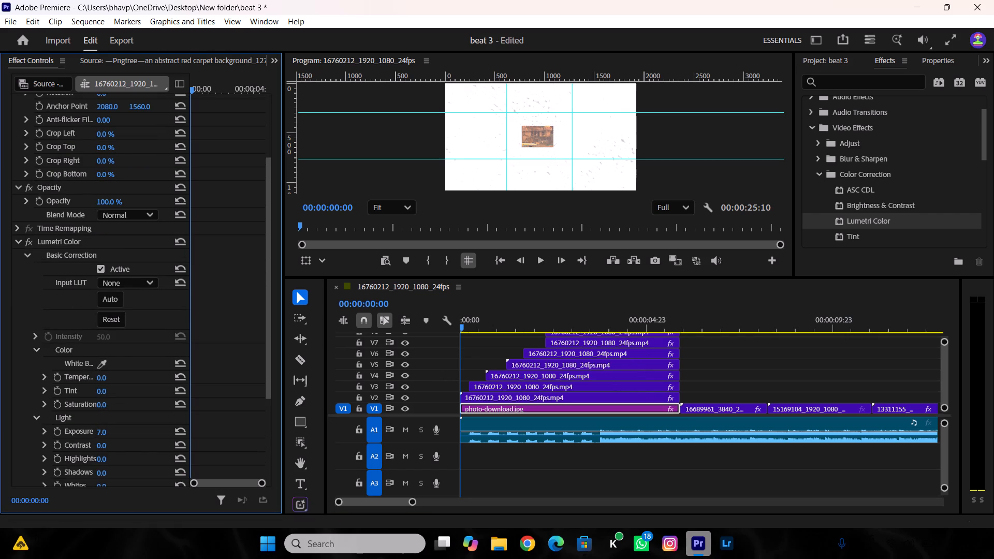
left_click_drag(330, 438, 312, 470)
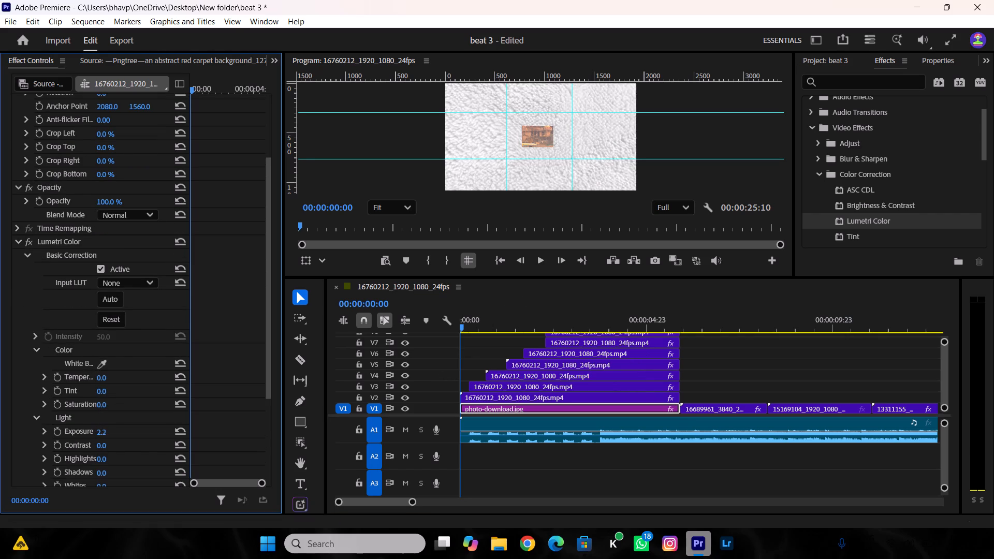
left_click_drag(312, 470, 331, 479)
Scrub and briefly play the start of the sequence to check the desaturated, brightened background behind the stacked clips.
left_click_drag(521, 332, 418, 332)
left_click_drag(495, 320, 431, 328)
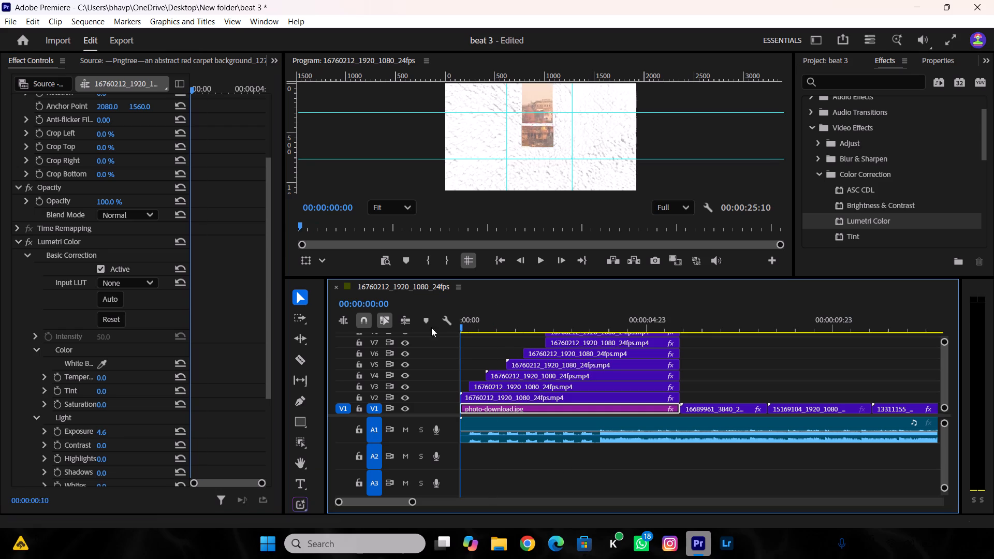
left_click_drag(431, 328, 425, 329)
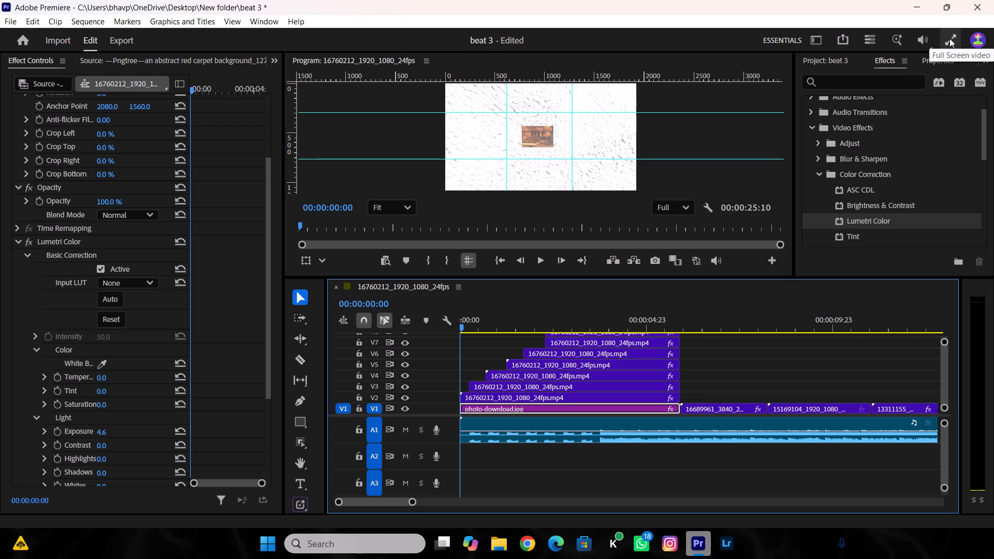
key("space")
key("space")
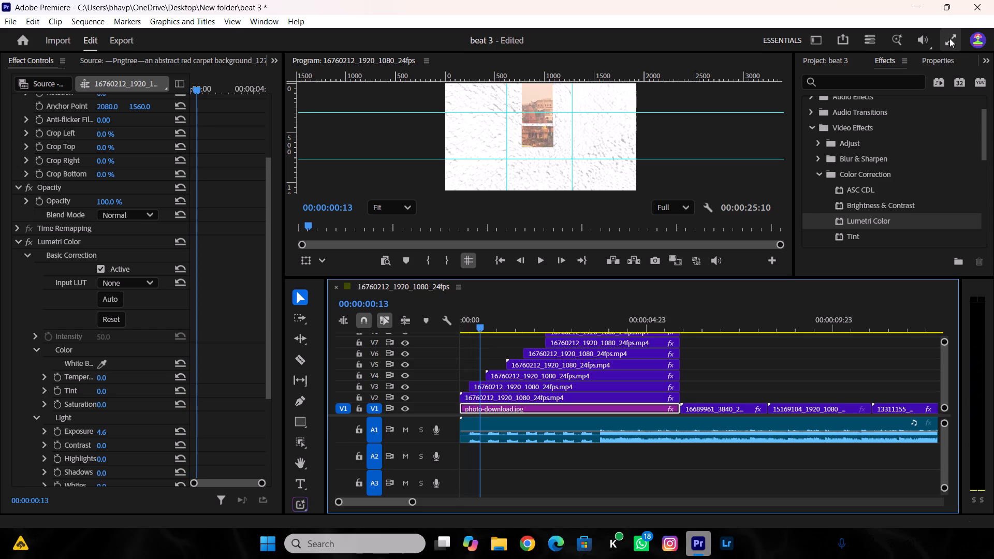
key("Left")
key("Left")
key("Left")
key("Left")
key("Left")
key("Left")
key("Left")
key("Left")
key("Left")
key("Left")
key("Left")
key("Left")
key("Left")
key("Left")
key("Left")
key("Left")
key("Left")
key("Left")
key("Left")
key("Left")
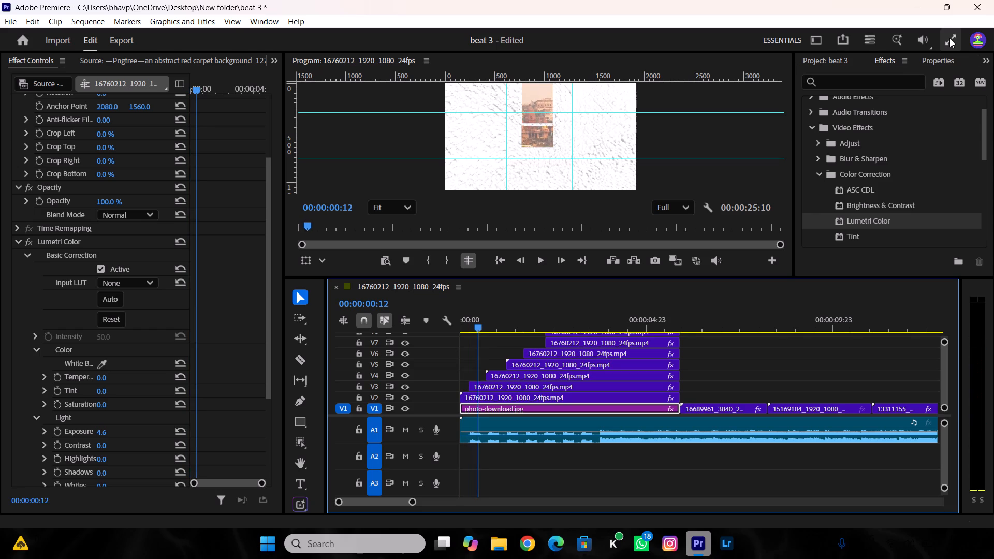
Play the opening full screen to review the corrected background, and scrub on to 00:00:06:06 over the 16689961 clip.
left_click(949, 38)
key("space")
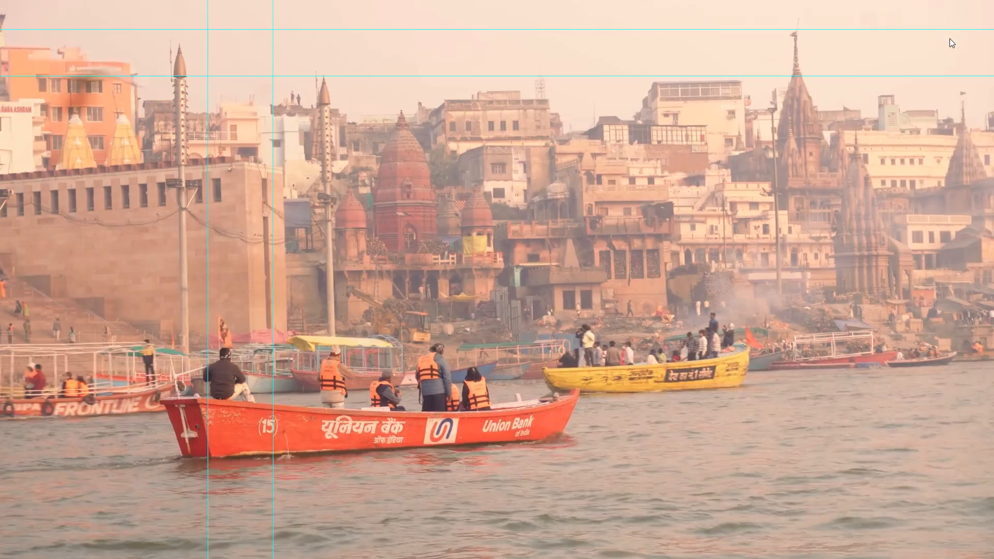
key("space")
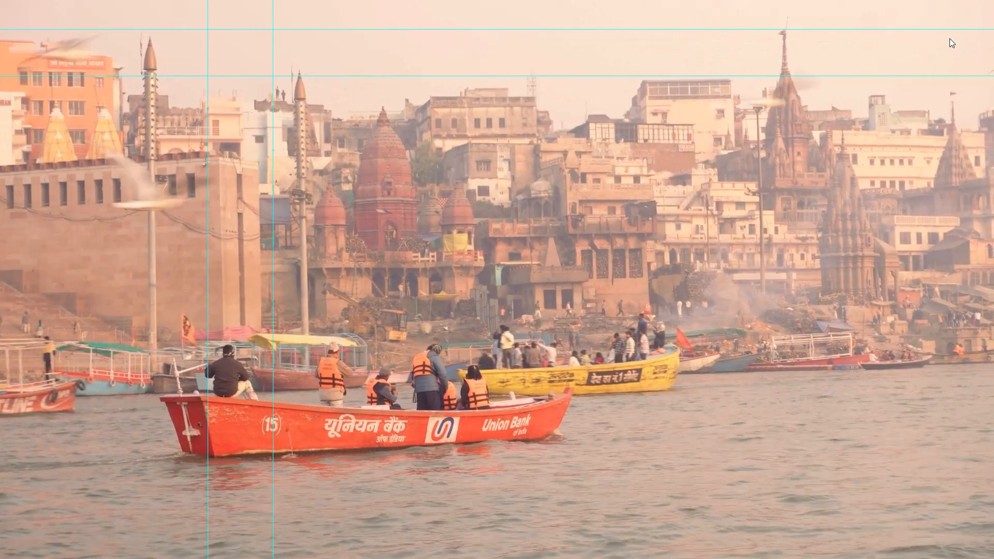
key("Escape")
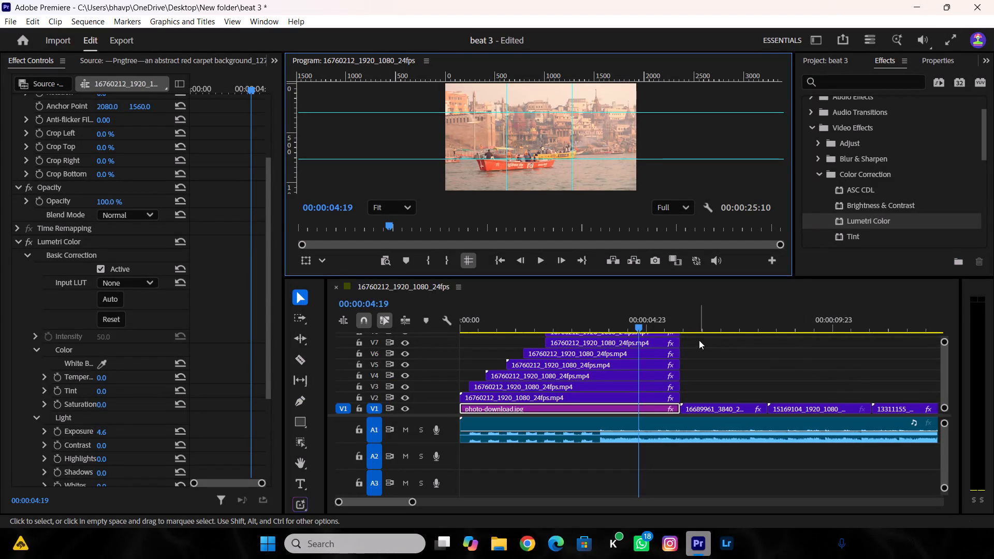
left_click_drag(659, 325, 696, 337)
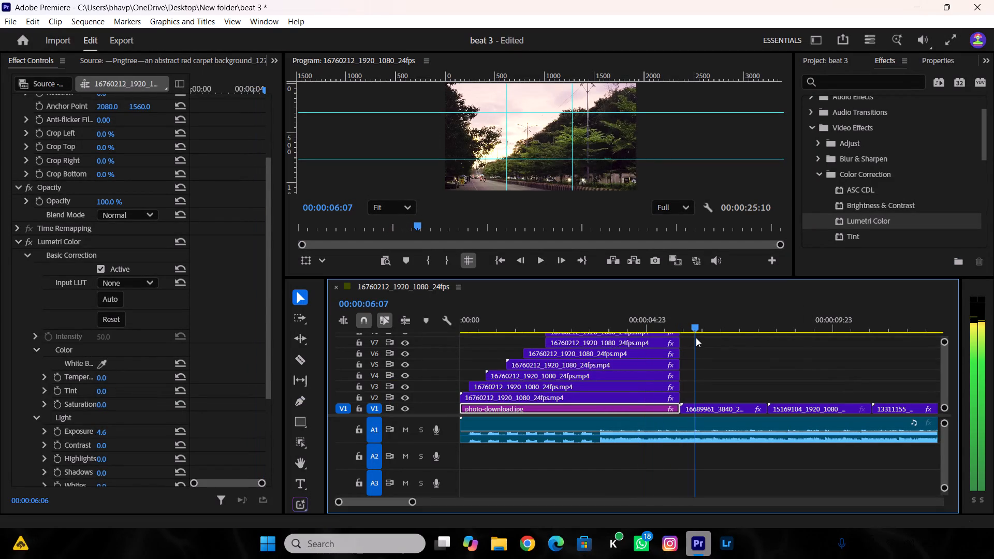
left_click_drag(696, 337, 694, 344)
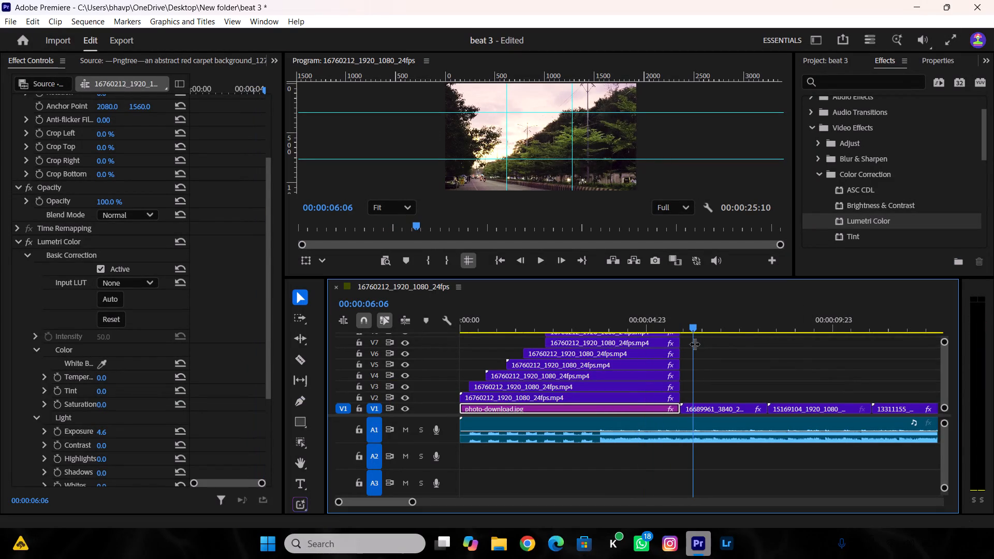
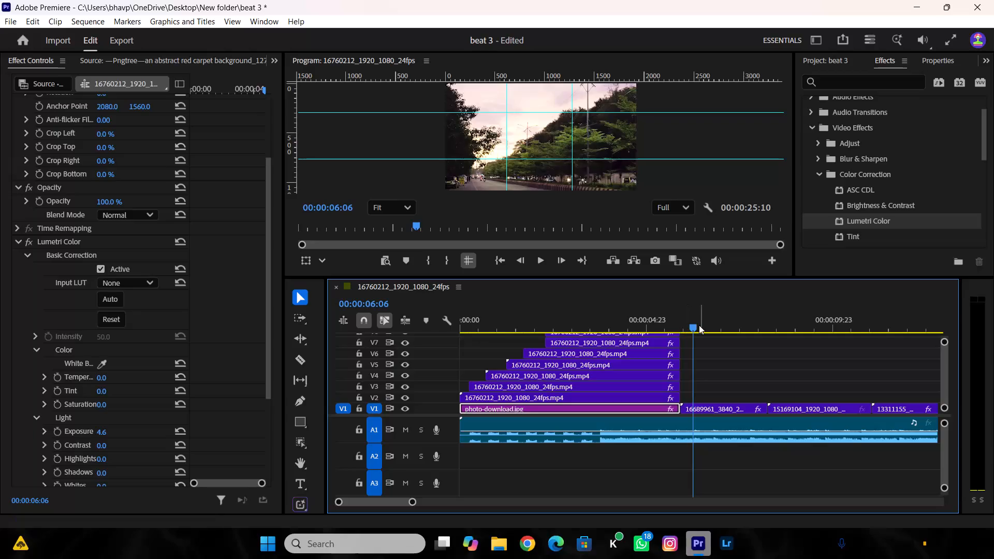
Scrub across the cut into the 16689961 clip, and play the opening stacked clips from the sequence start to review them.
left_click_drag(697, 326, 667, 339)
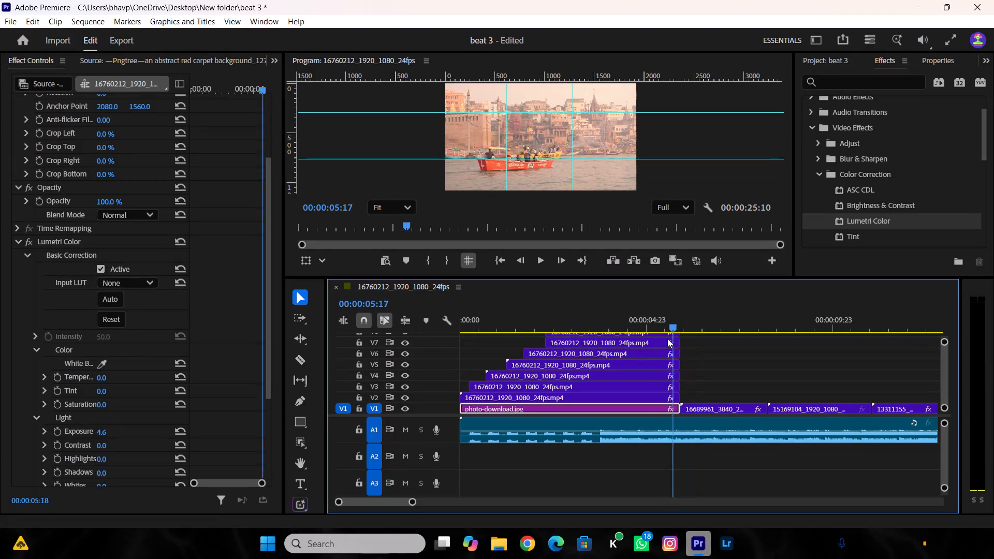
left_click_drag(667, 339, 688, 401)
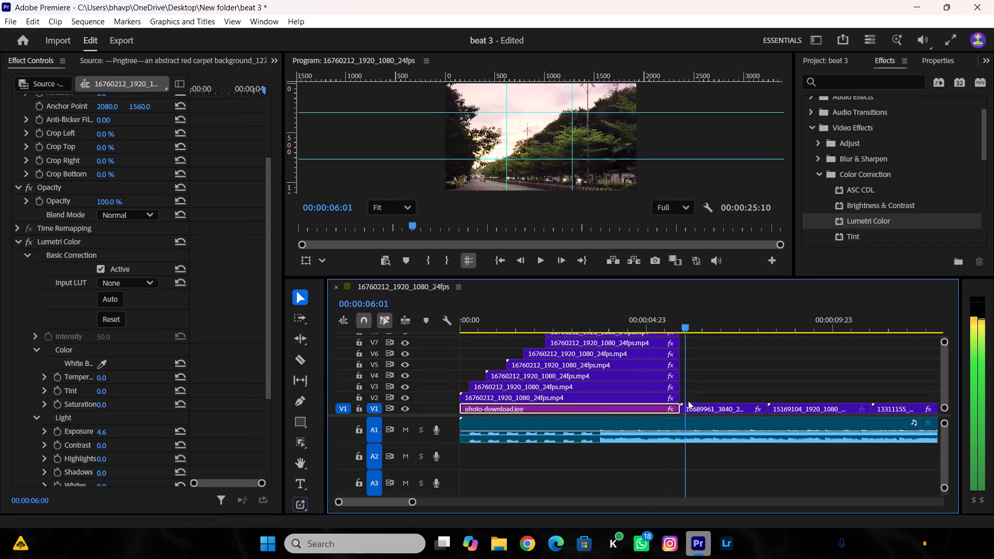
left_click_drag(688, 401, 717, 471)
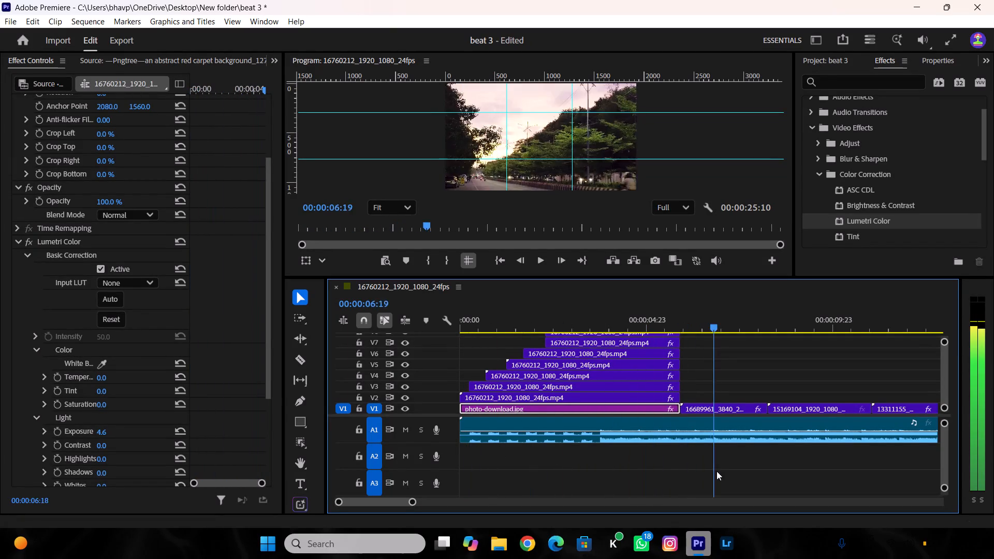
left_click_drag(717, 471, 441, 463)
key("space")
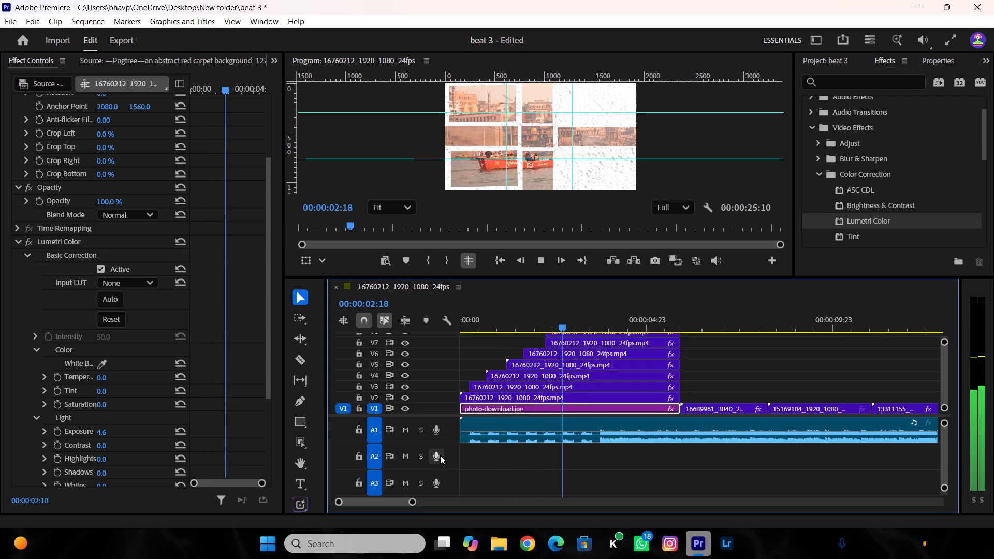
key("space")
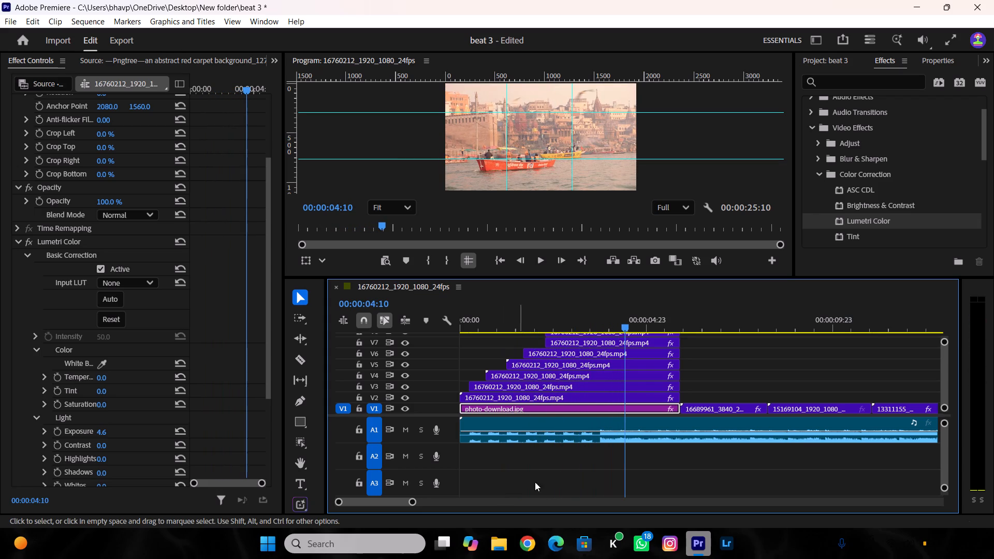
Save a new version of the project as beat 4 in the same New folder.
left_click(4, 19)
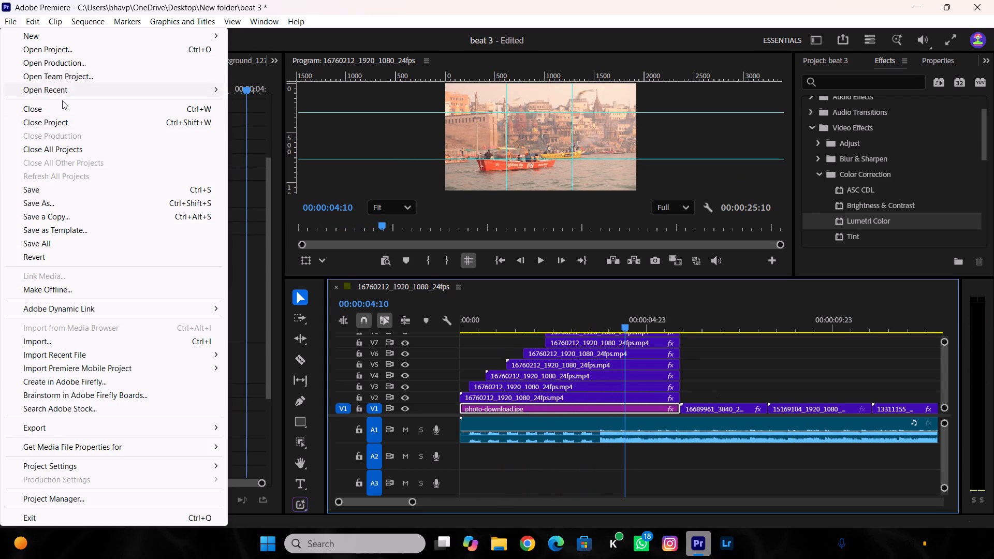
left_click(43, 203)
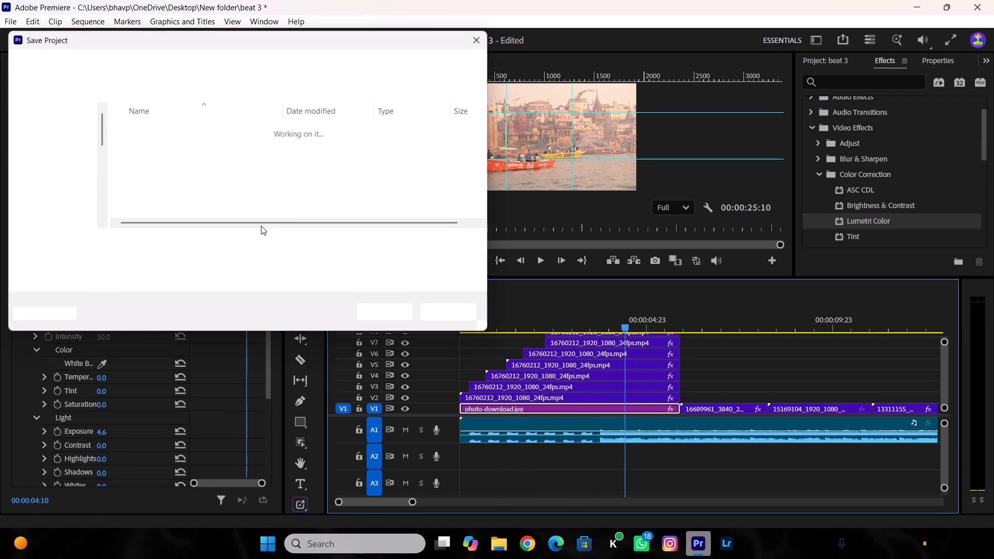
left_click(155, 248)
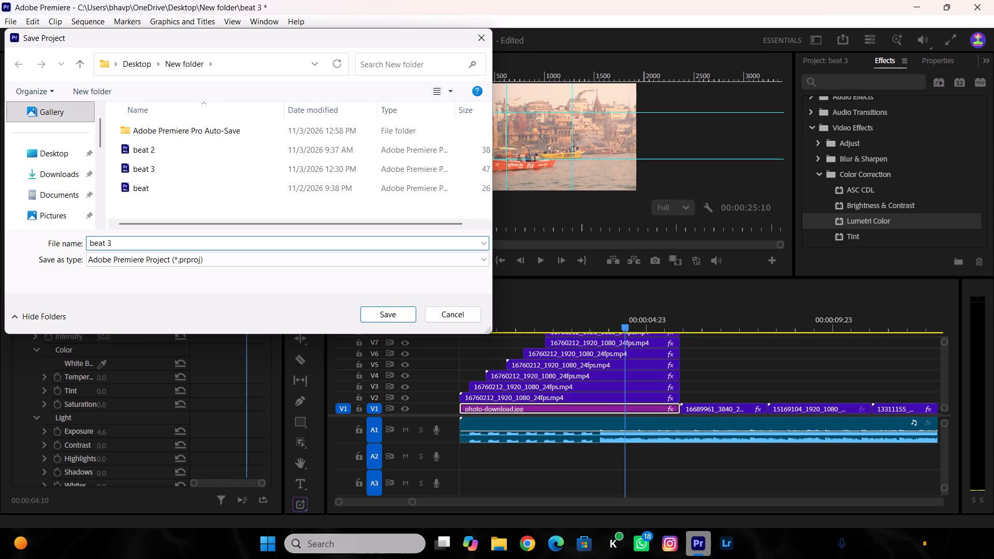
key("BackSpace")
key("4")
key("Return")
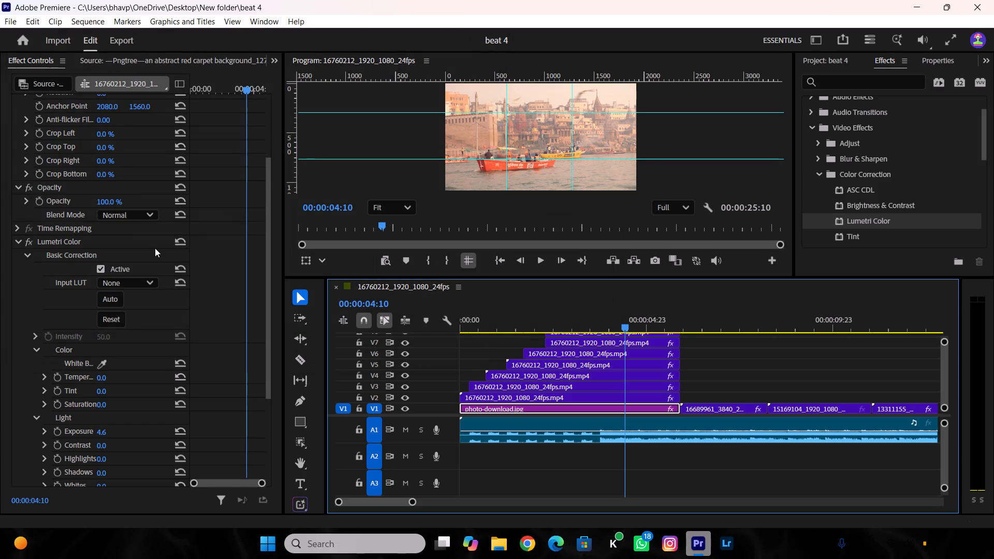
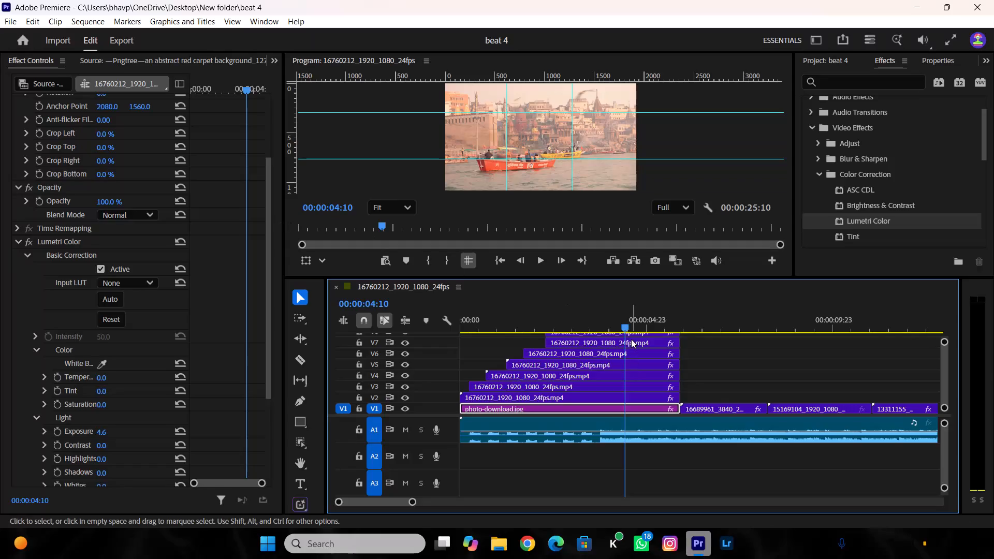
Play the sequence full screen from its start through to the night river clip to review the edit.
left_click_drag(624, 329, 422, 399)
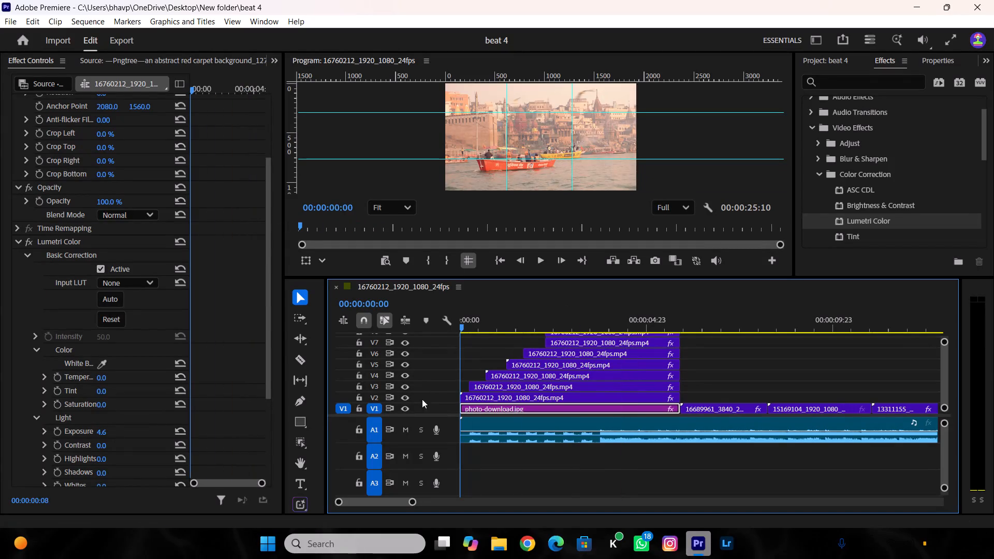
left_click_drag(422, 399, 196, 491)
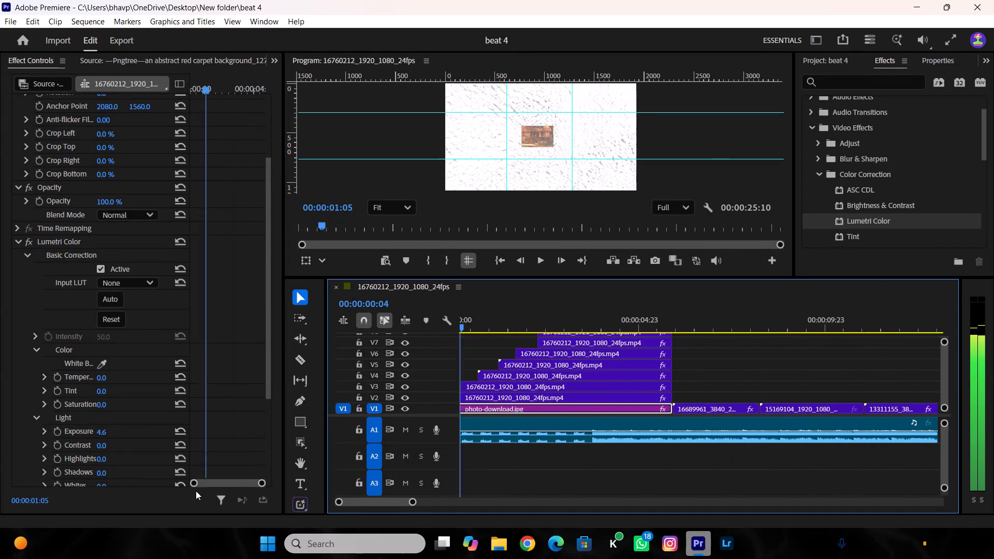
left_click_drag(196, 491, 195, 491)
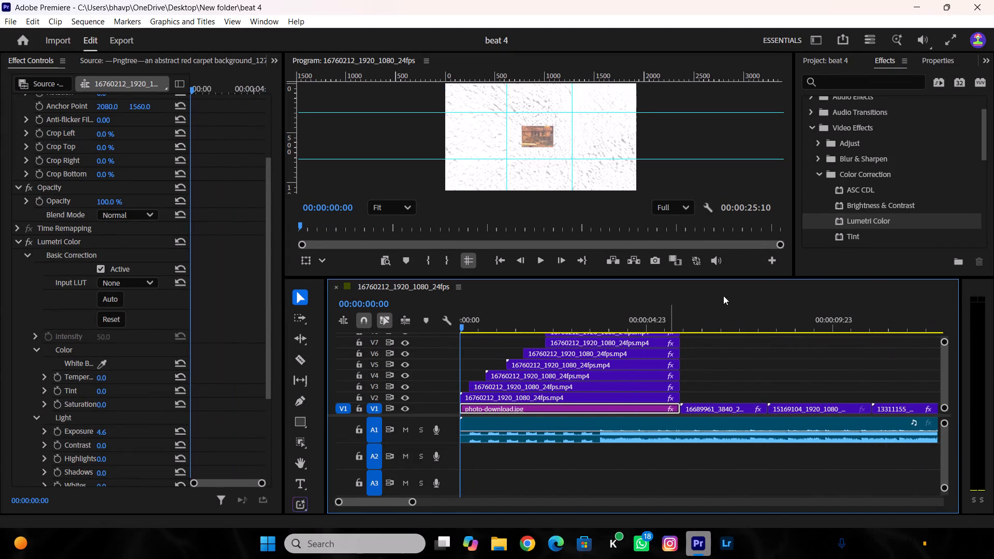
left_click(953, 45)
key("space")
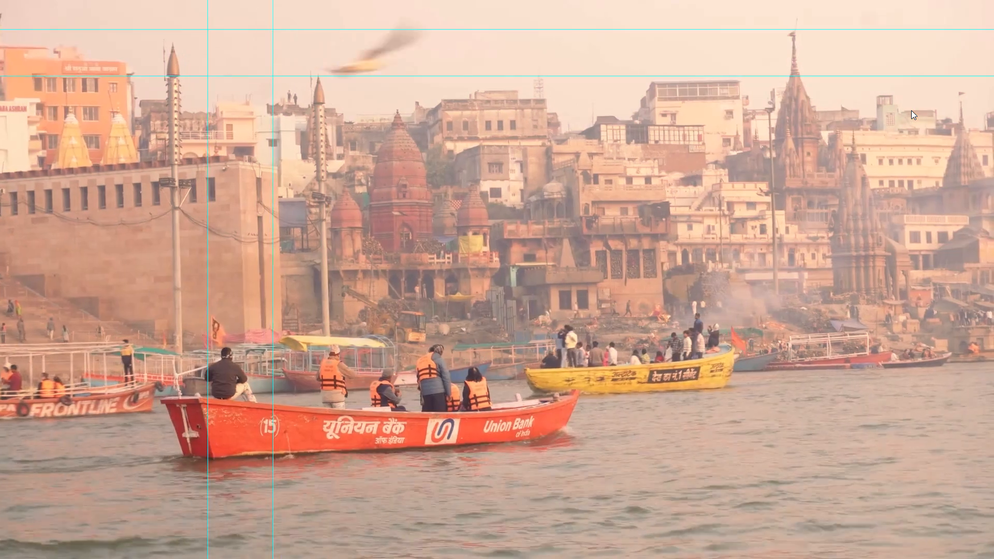
key("space")
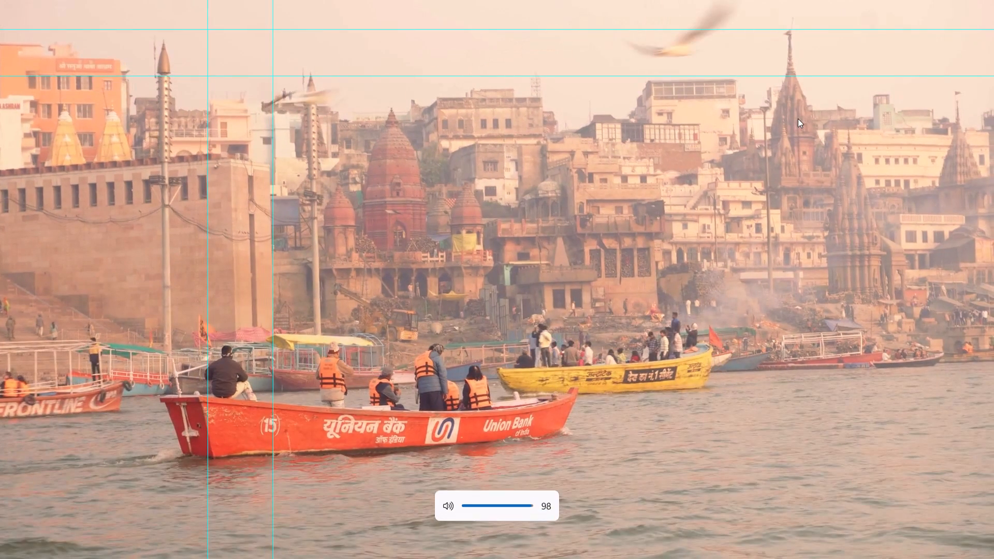
key("space")
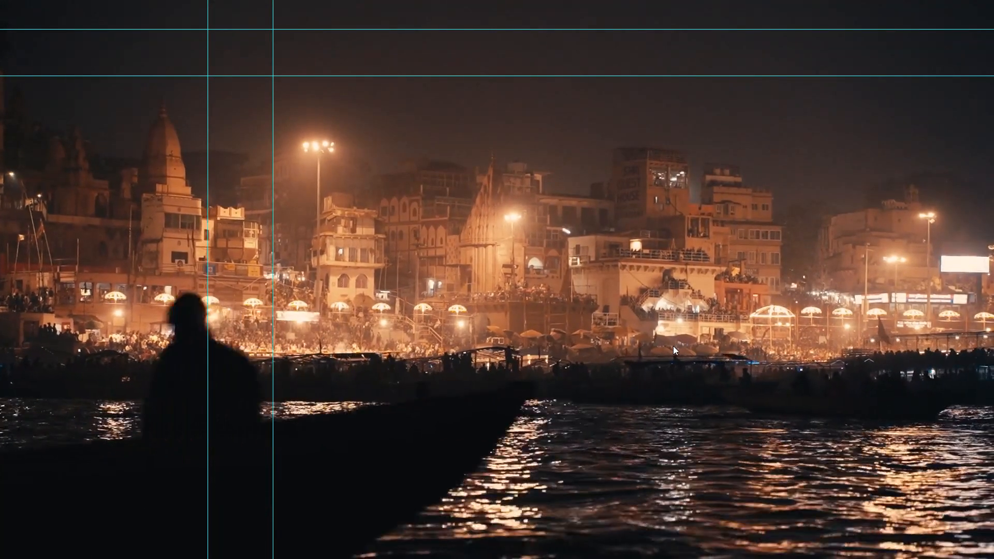
key("space")
key("Escape")
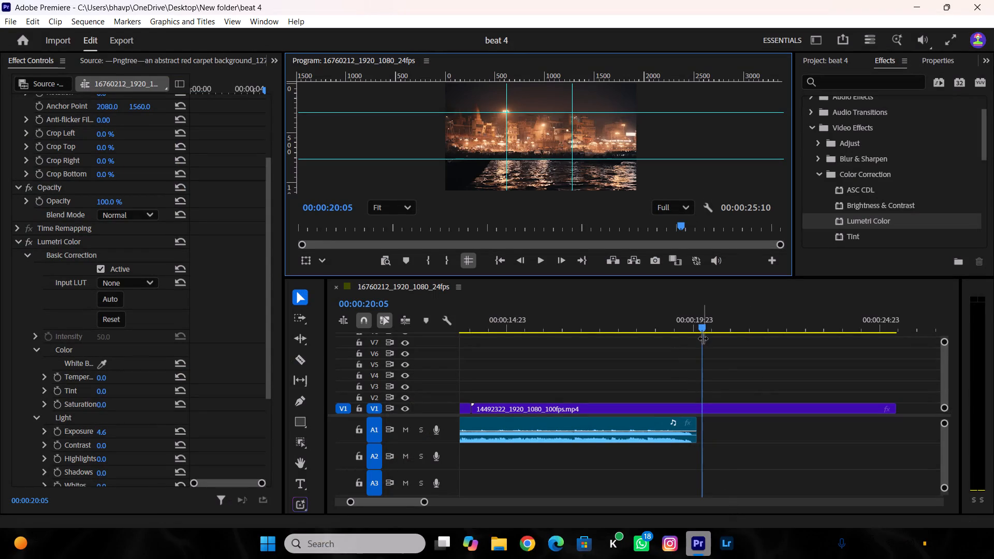
Cut the 14492322 clip on V1 at 00:00:16:14 and delete the part after the cut.
left_click_drag(700, 325, 695, 342)
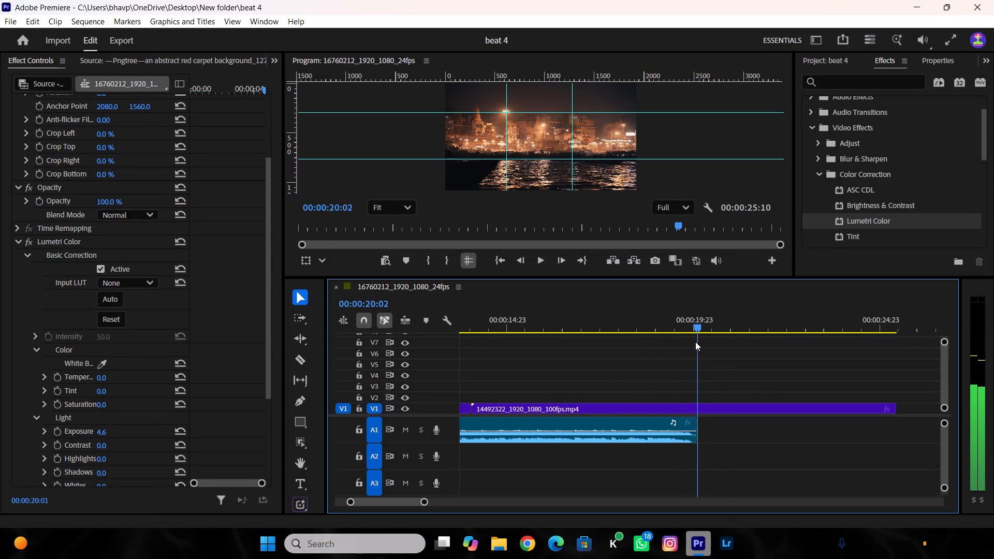
left_click_drag(695, 342, 564, 396)
key("c")
left_click(569, 408)
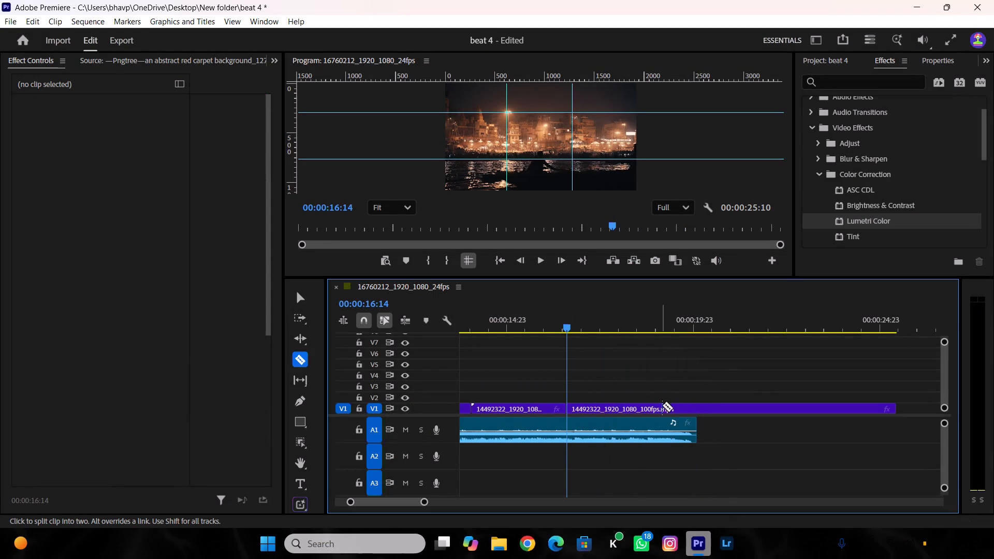
key("v")
left_click(670, 411)
key("Delete")
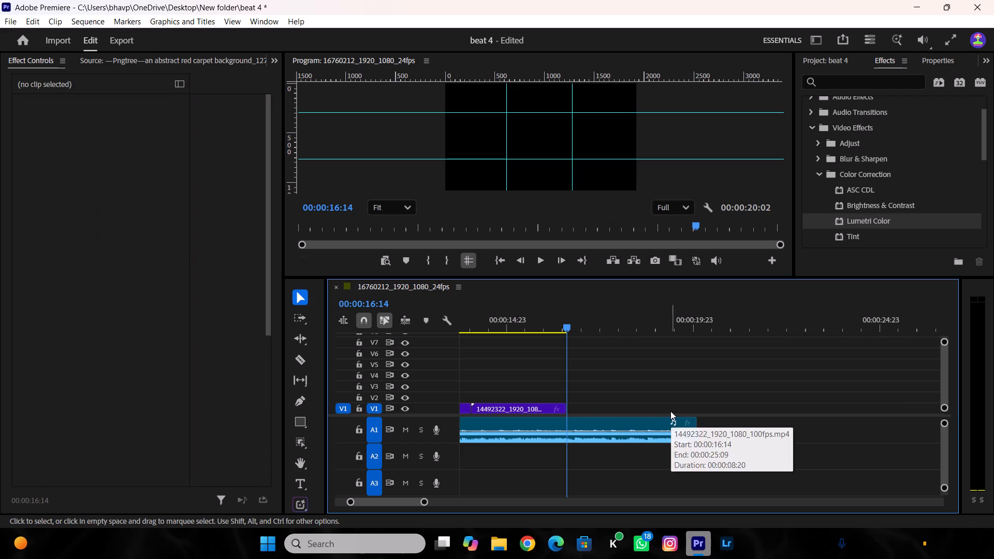
Switch to Chrome, close the old texture tabs and search Google for 4k indian videos in a new tab.
left_click(537, 542)
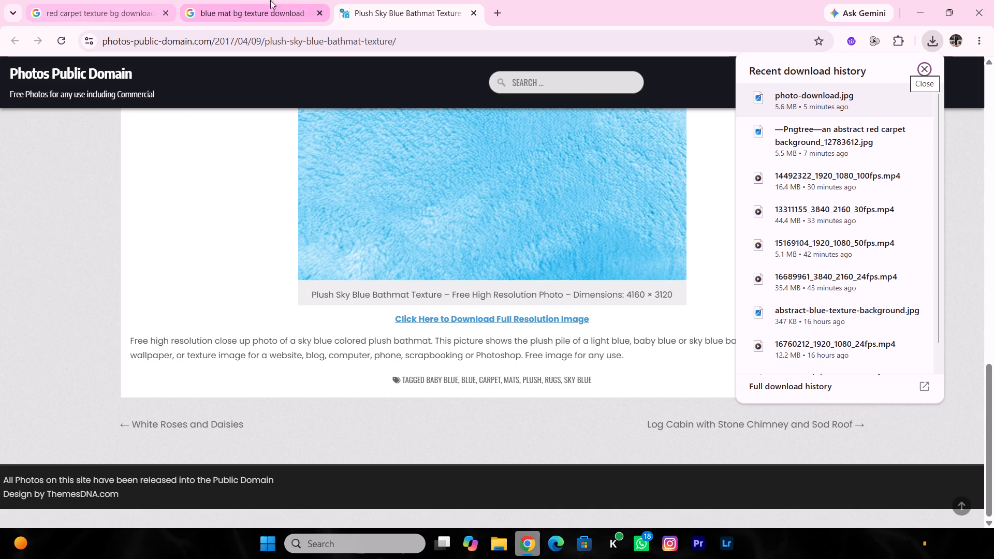
triple_click(168, 11)
left_click(168, 11)
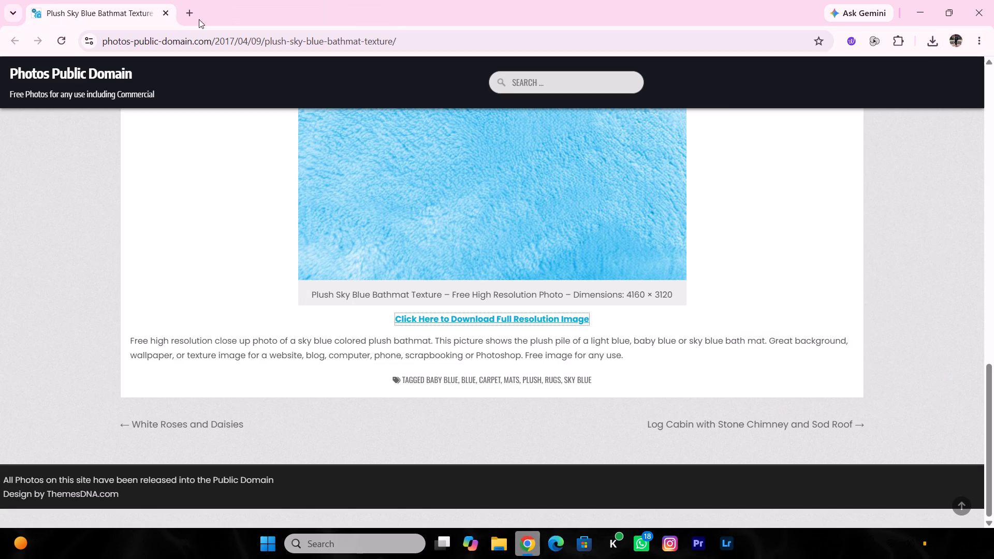
left_click(189, 20)
left_click(166, 13)
left_click(329, 247)
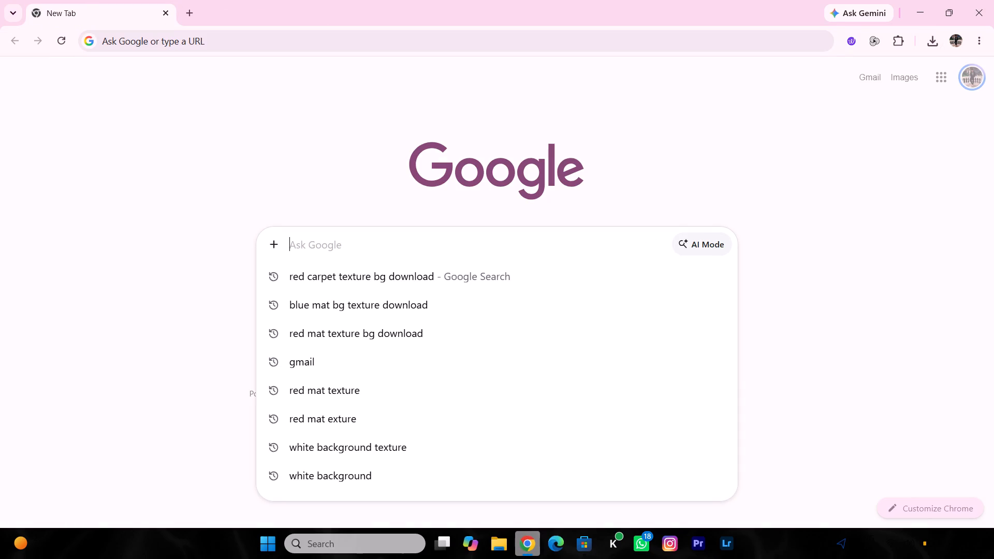
type("4k india")
key("Return")
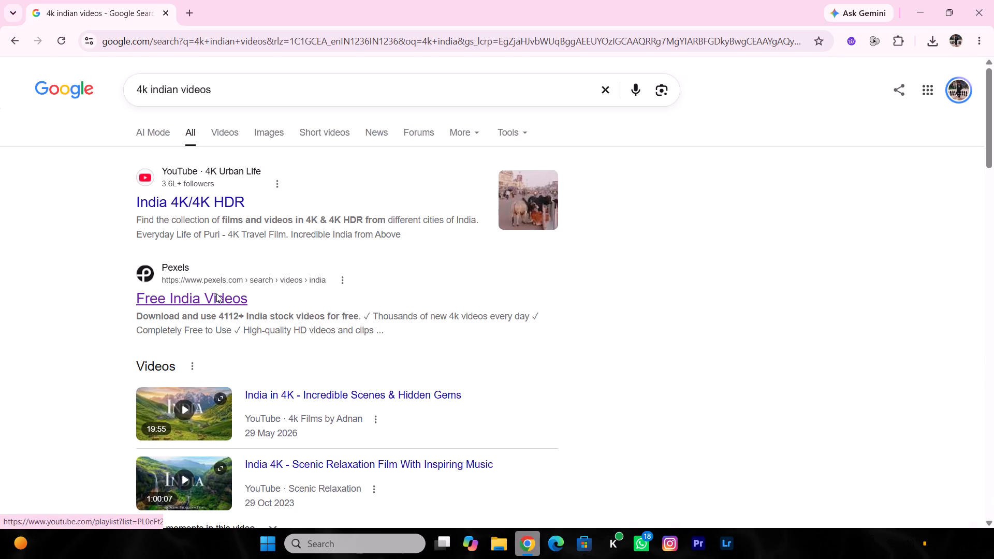
Open the Pixabay Indian videos result and look through its royalty-free clips for usable footage.
scroll(224, 294, "down", 12)
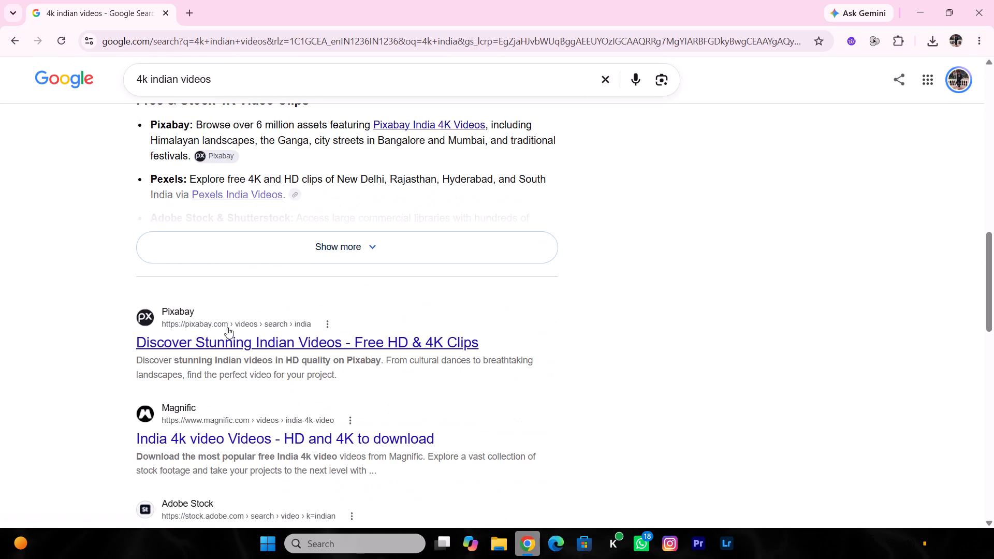
left_click(229, 333)
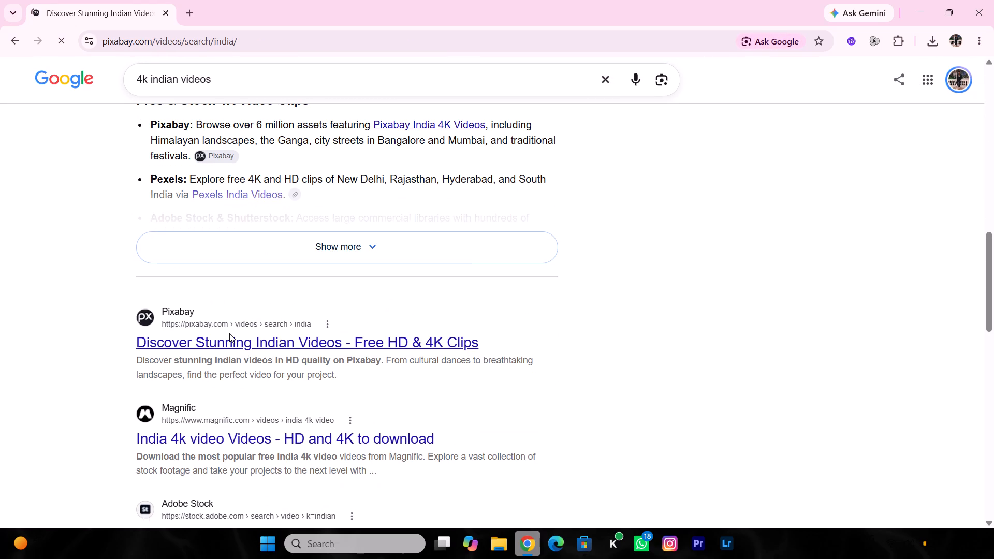
scroll(229, 333, "down", 4)
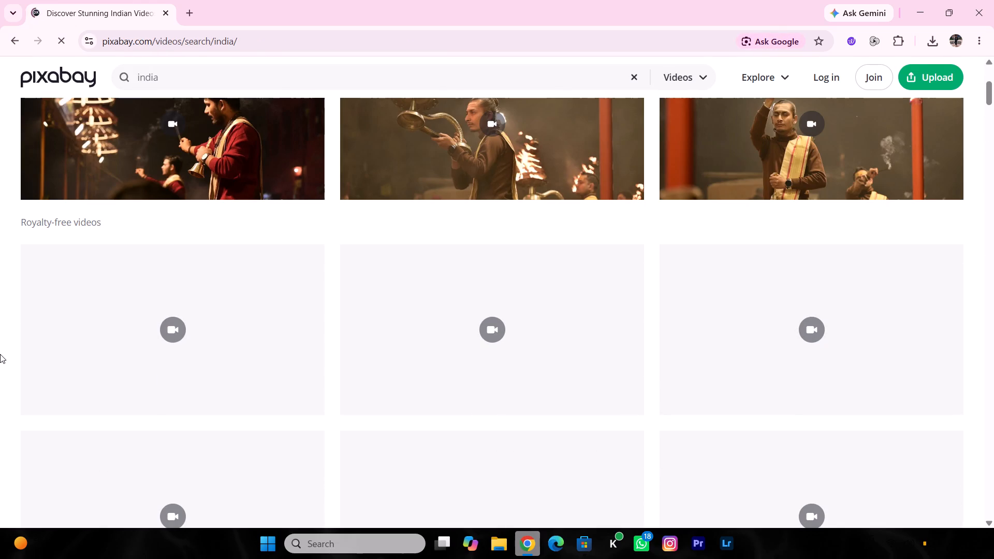
scroll(0, 354, "down", 11)
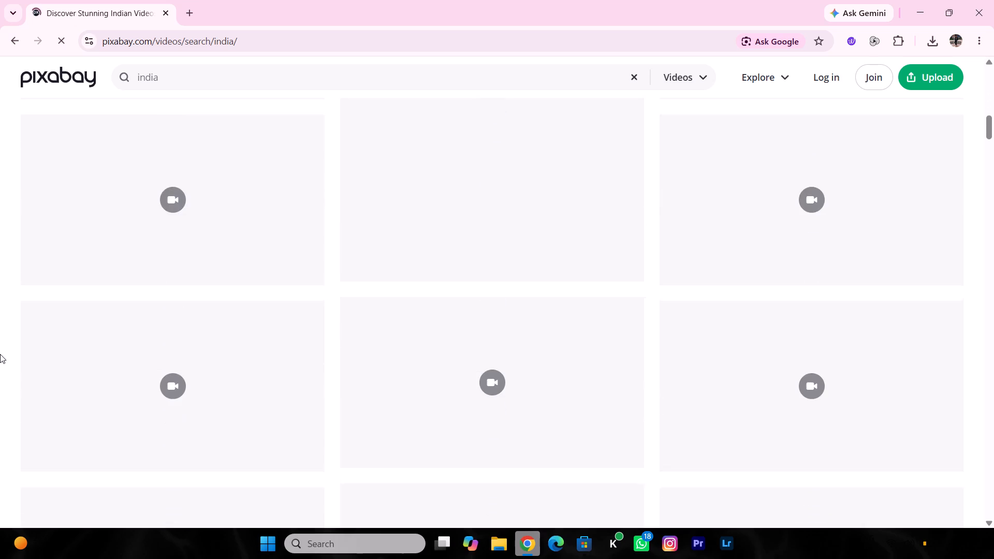
scroll(0, 354, "up", 15)
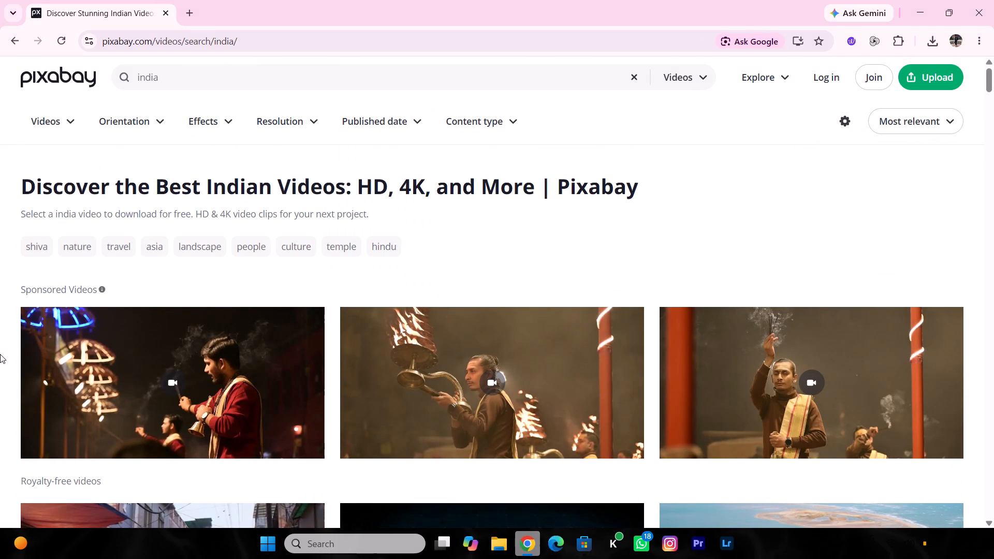
scroll(0, 355, "down", 4)
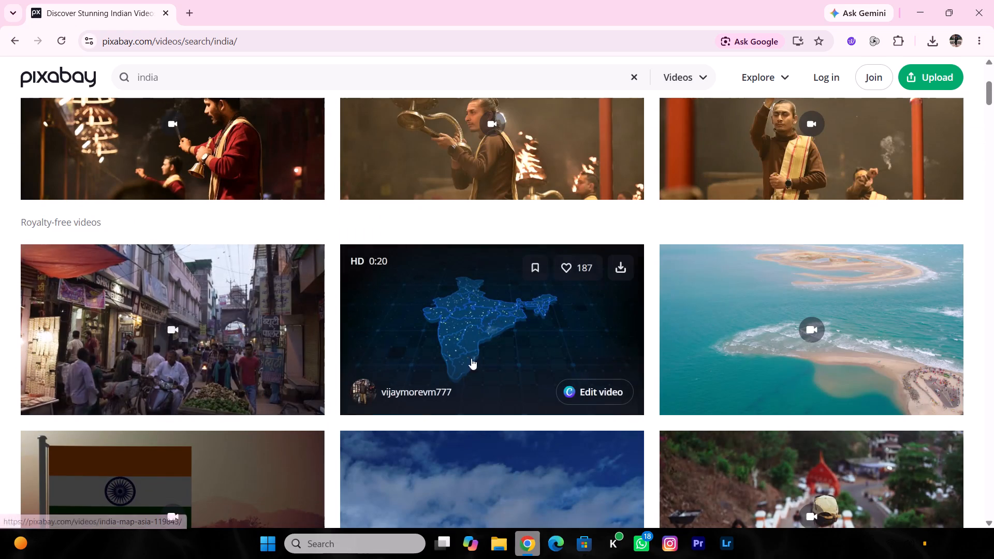
scroll(611, 302, "down", 3)
scroll(488, 358, "down", 2)
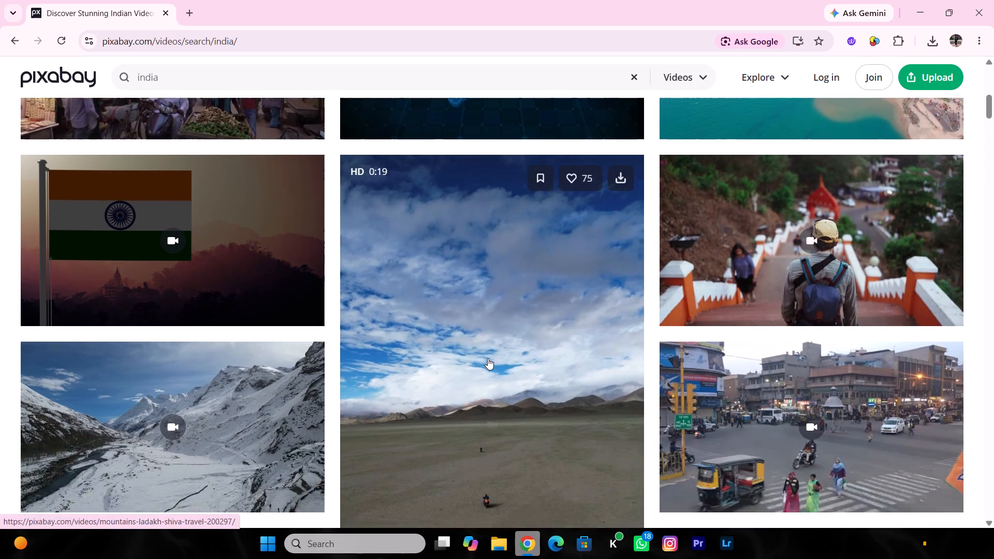
scroll(189, 370, "down", 3)
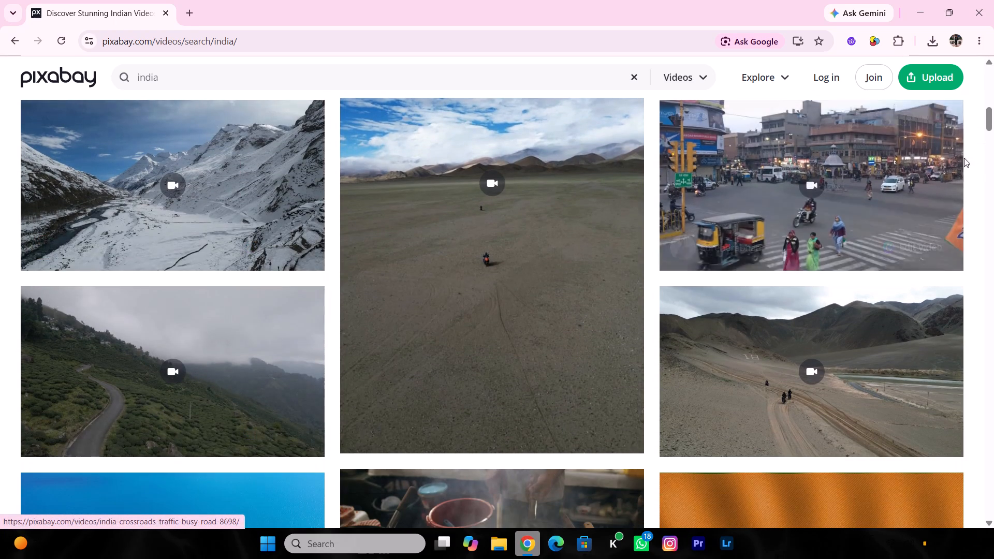
scroll(783, 219, "down", 4)
scroll(302, 333, "down", 2)
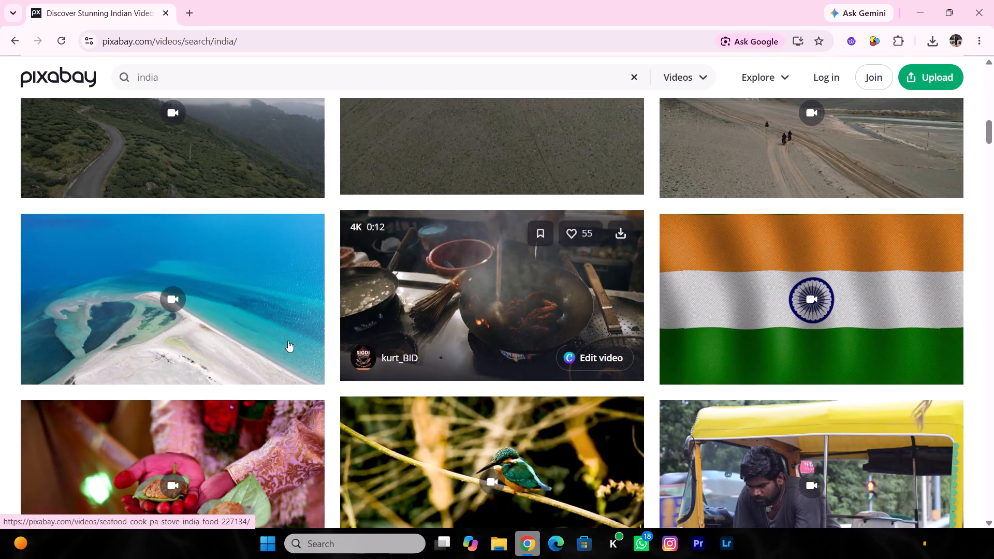
scroll(288, 341, "down", 5)
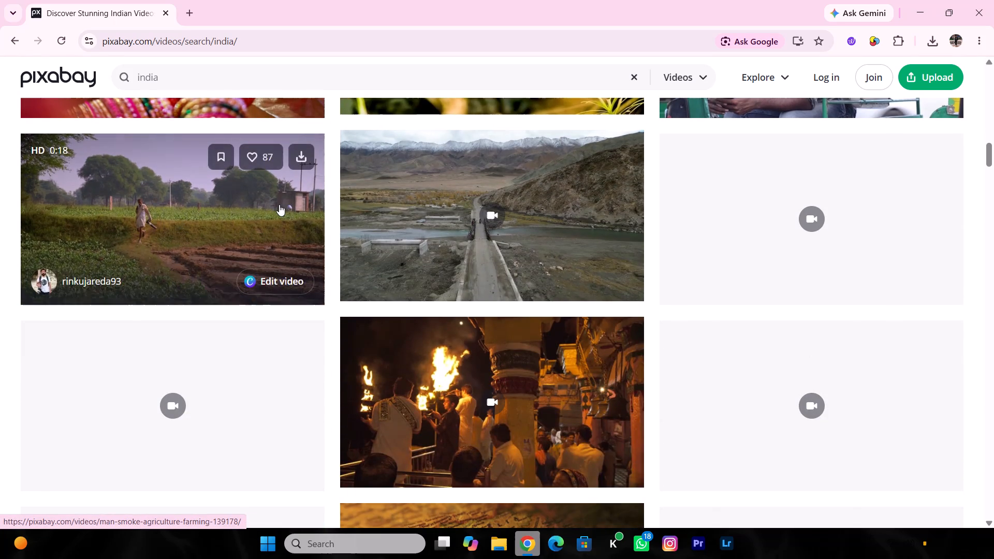
scroll(764, 222, "down", 2)
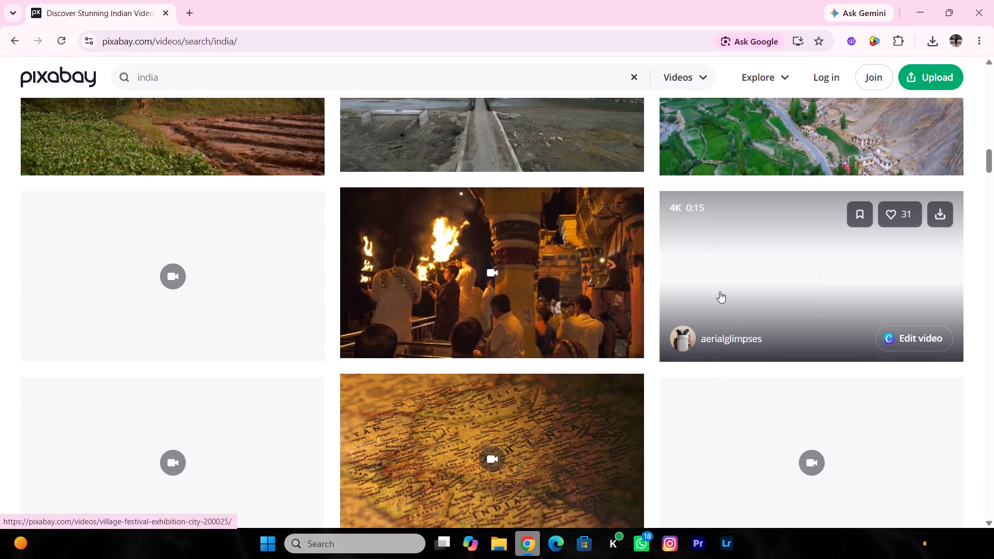
scroll(221, 269, "down", 4)
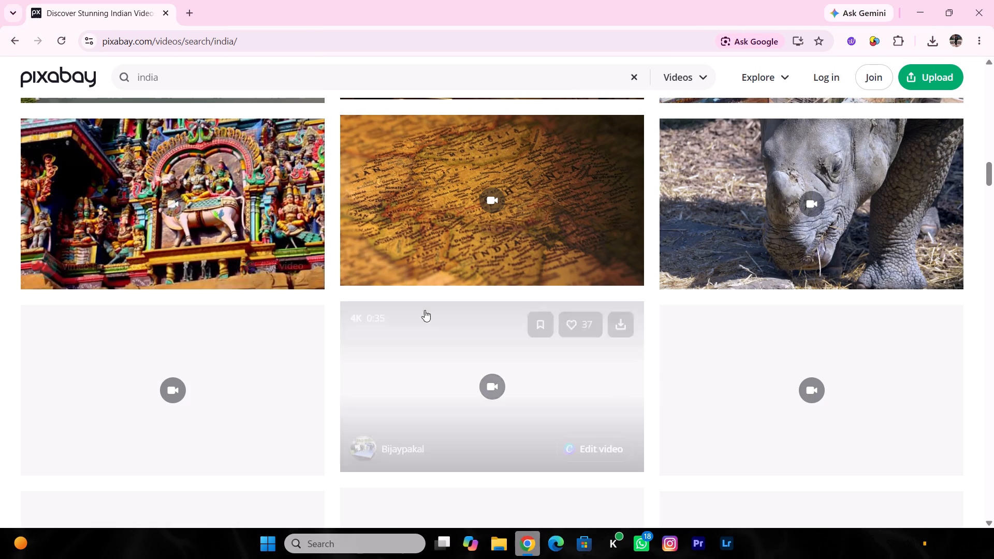
scroll(414, 307, "down", 5)
scroll(436, 298, "up", 3)
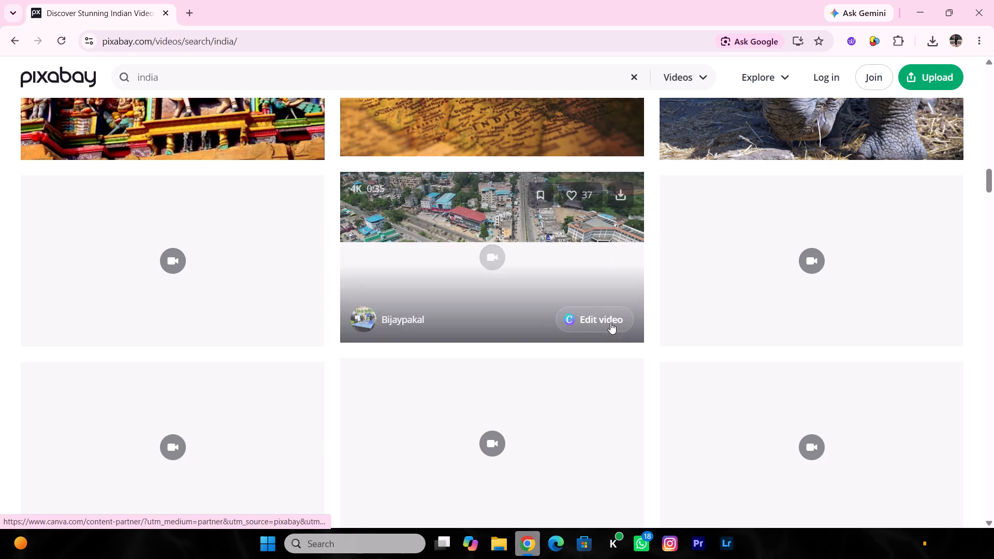
scroll(470, 283, "up", 2)
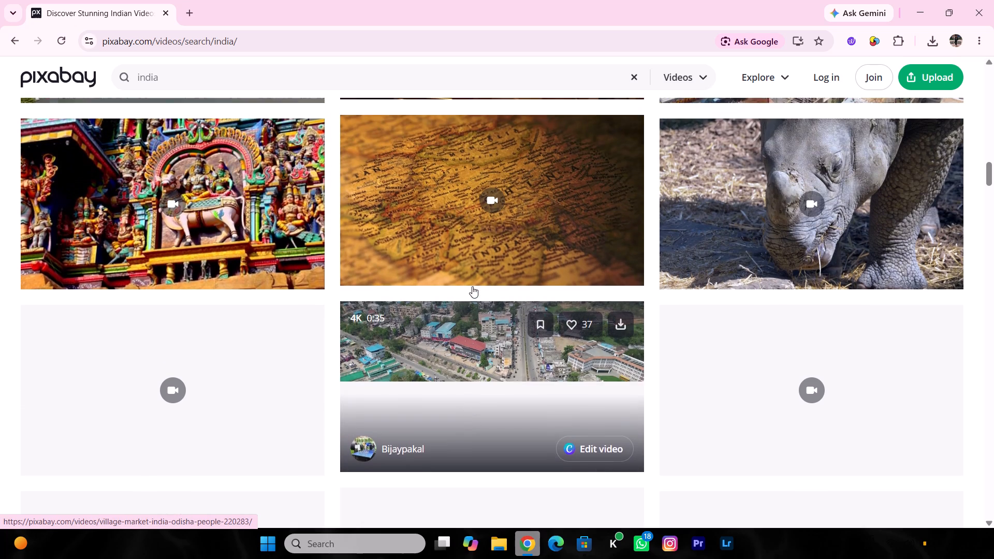
scroll(472, 286, "up", 5)
scroll(519, 346, "down", 4)
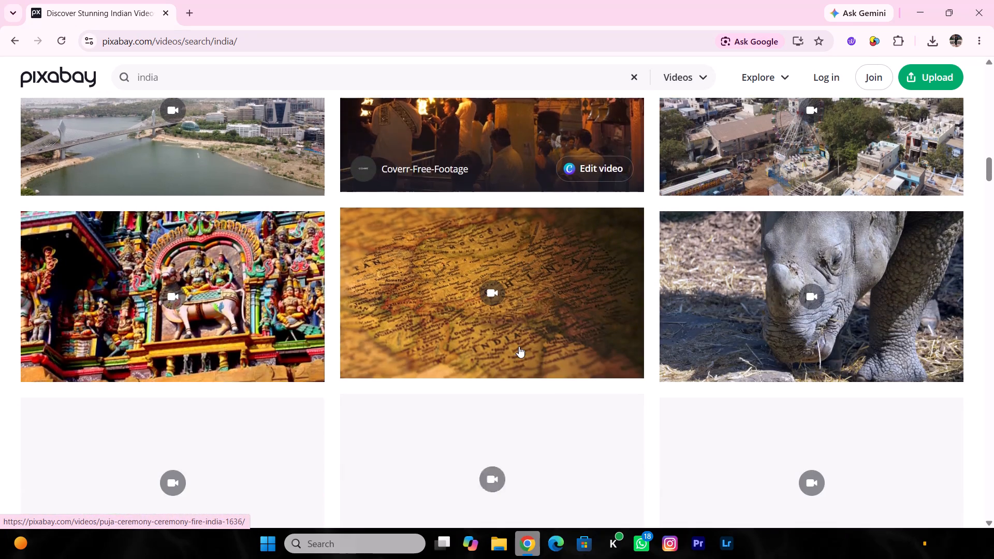
scroll(519, 346, "down", 6)
scroll(519, 346, "up", 3)
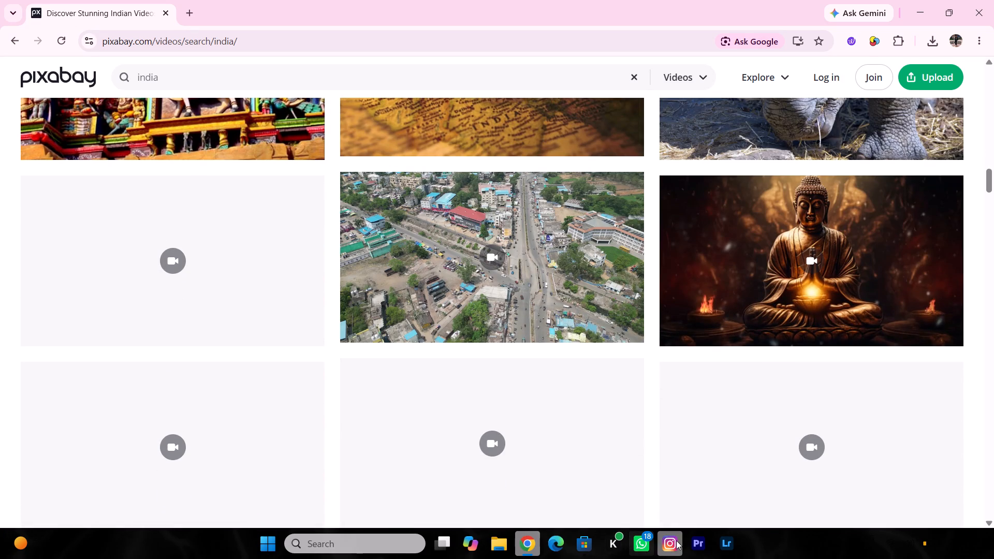
left_click(706, 538)
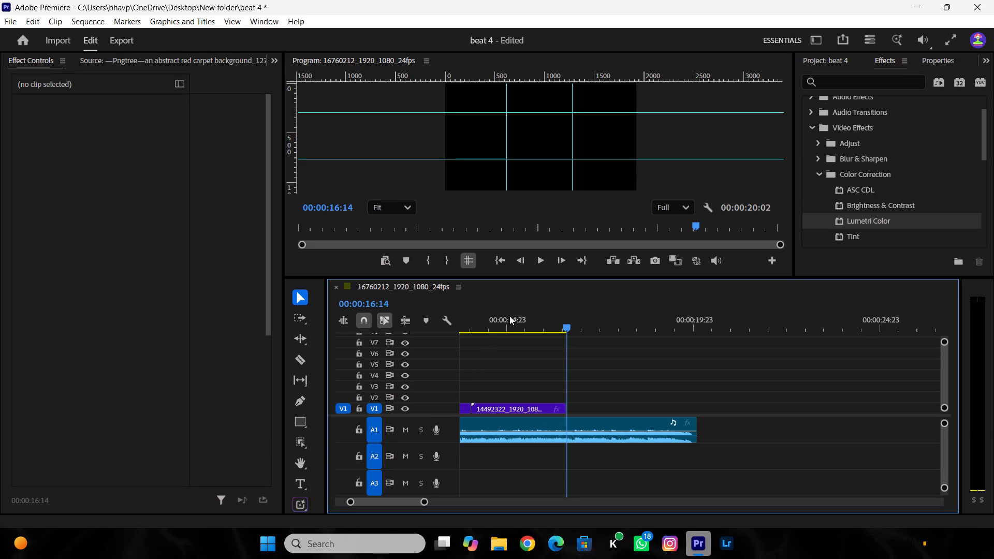
Dock the Project: beat 4 panel in its own area beneath the Effect Controls and Source group.
left_click_drag(821, 64, 491, 421)
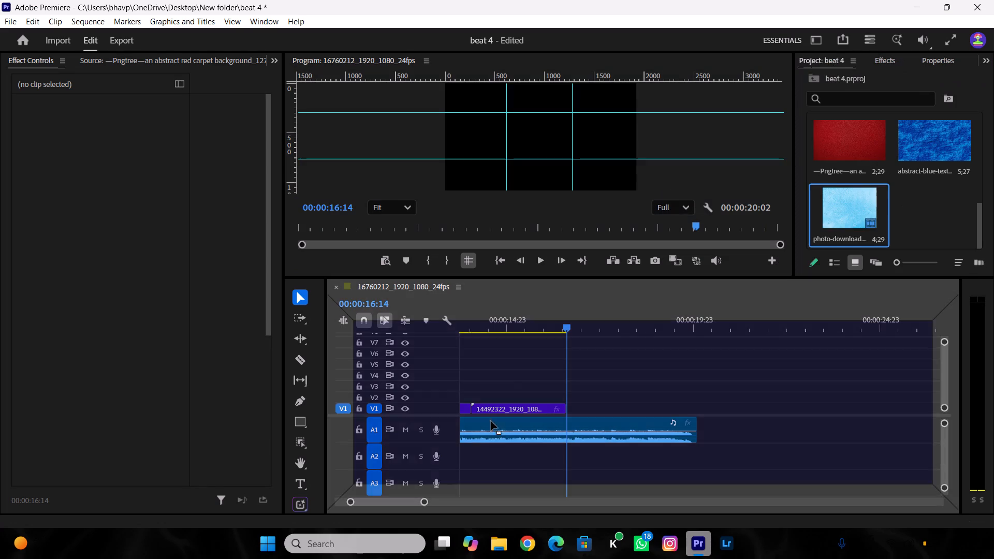
left_click_drag(491, 421, 175, 504)
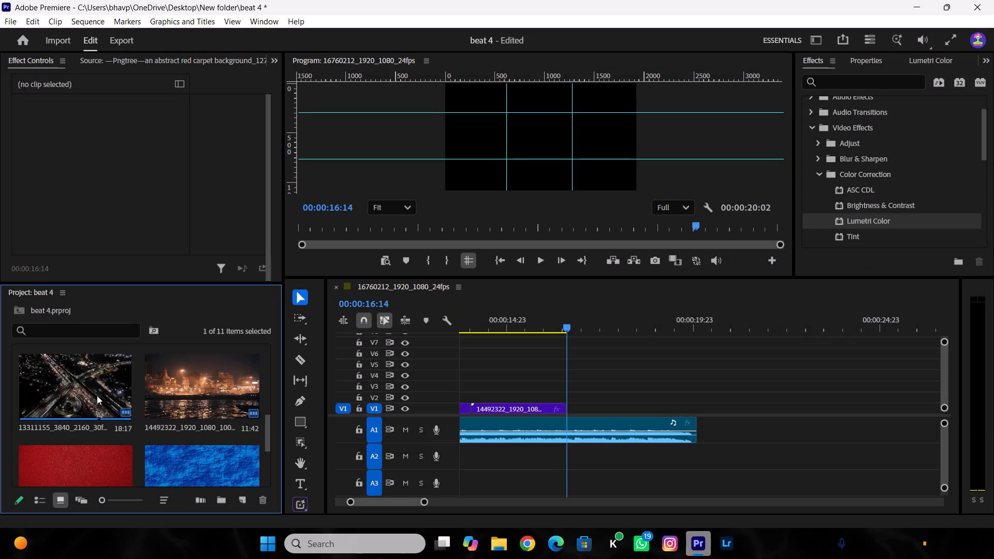
Open the project's VID_20261102 reference video in the Source monitor and scrub it to 00:00:16:29 to examine the shot.
scroll(97, 395, "up", 6)
double_click(97, 395)
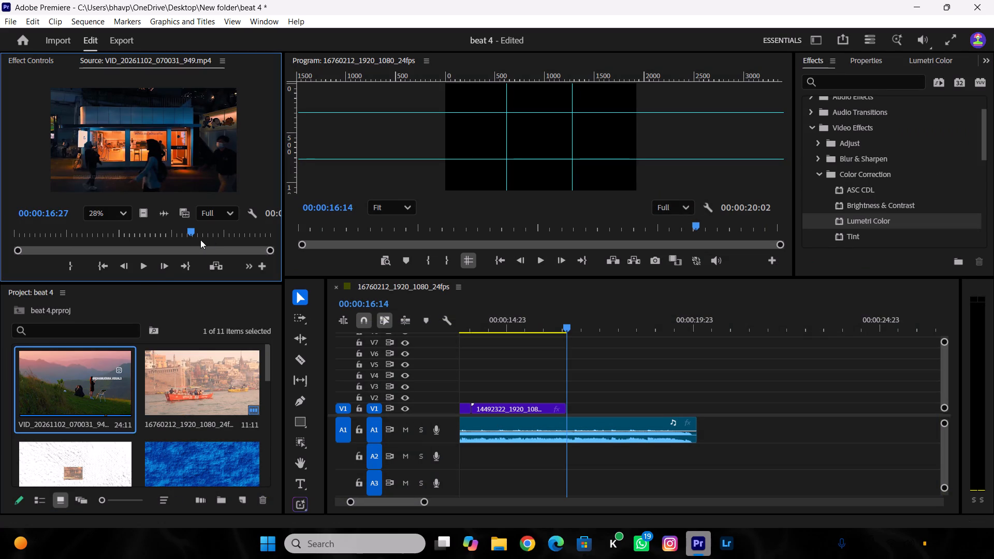
left_click_drag(201, 237, 194, 249)
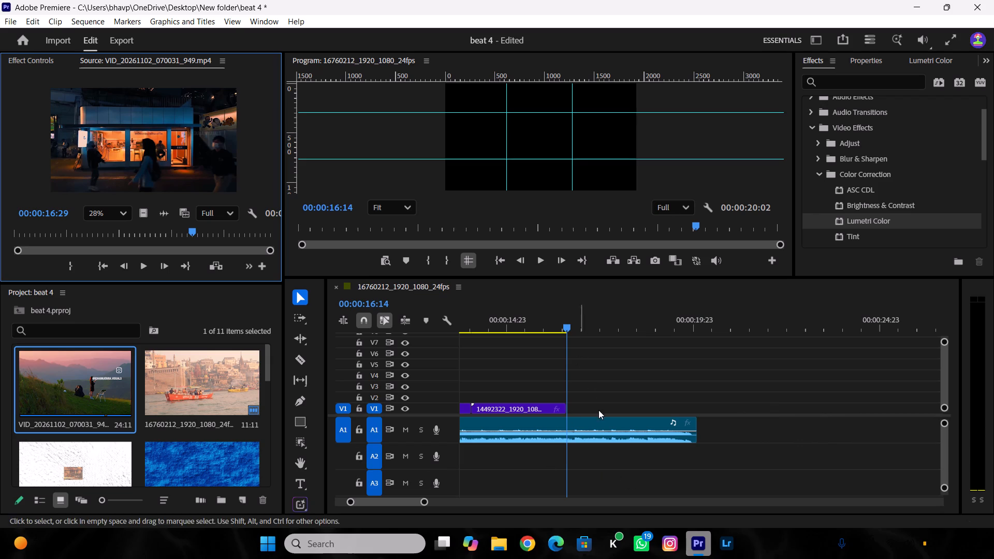
Switch to Chrome and look further through the Pixabay India videos for footage suited to the next shot.
left_click(533, 542)
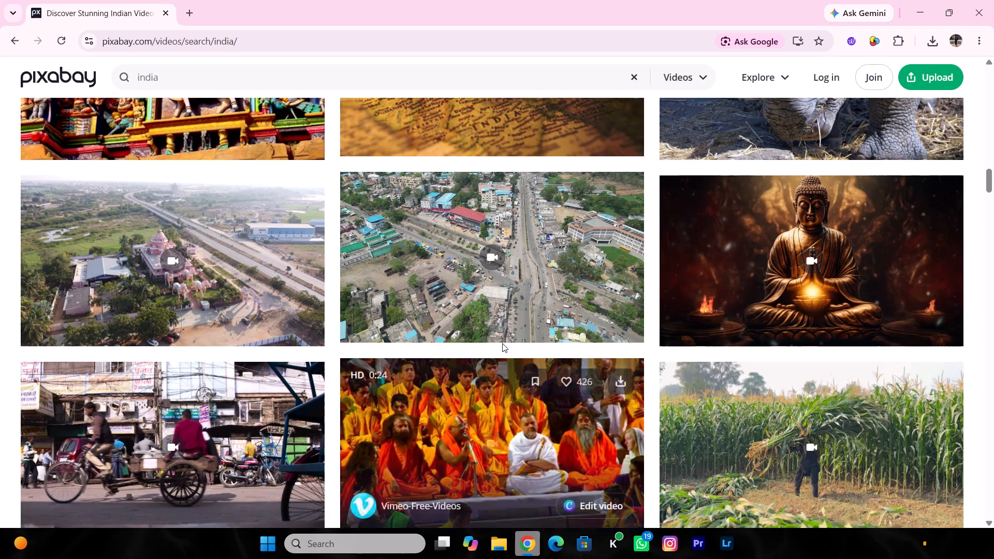
scroll(499, 331, "down", 9)
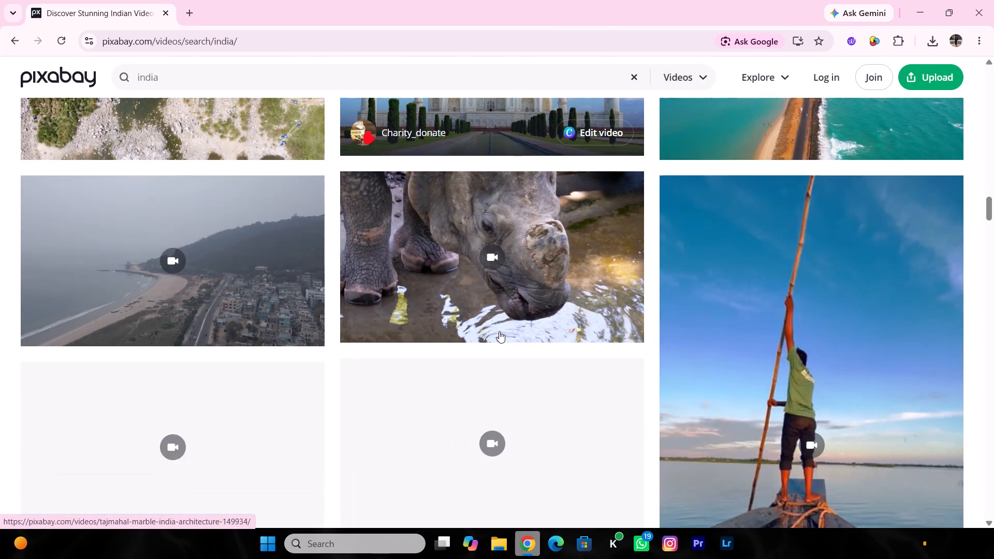
scroll(499, 331, "down", 4)
scroll(499, 331, "up", 1)
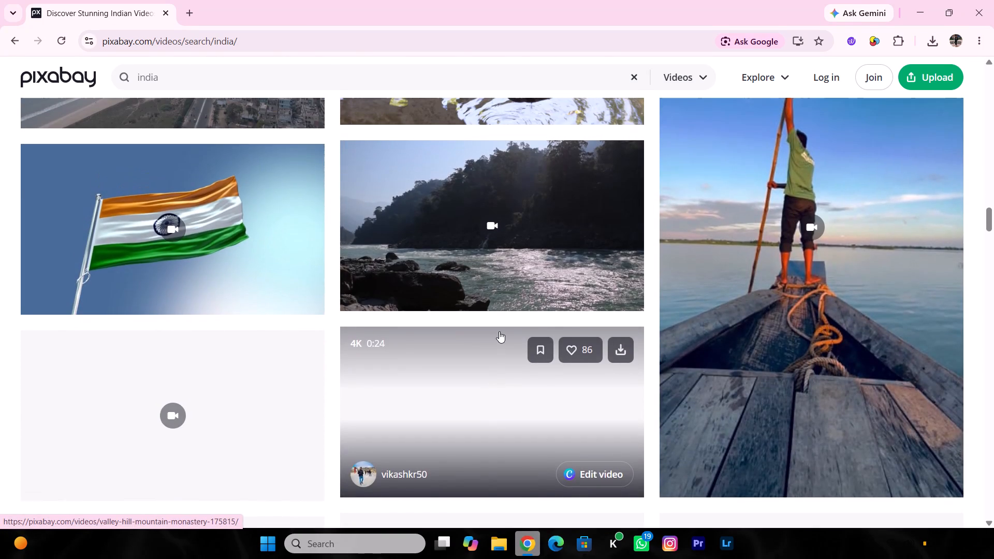
scroll(501, 312, "down", 3)
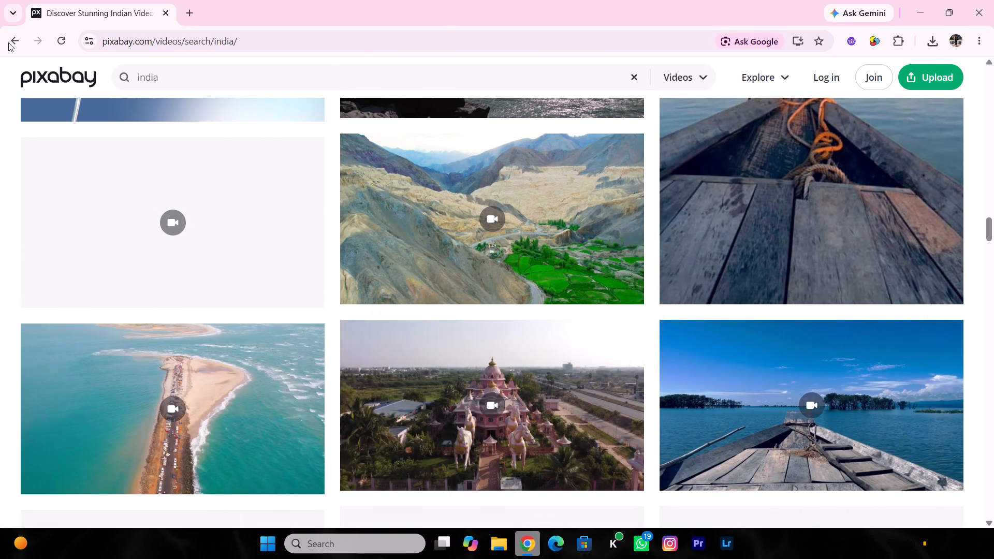
Return to the Google results for 4k indian videos and open the Pexels free India videos page.
left_click(9, 36)
scroll(308, 315, "up", 7)
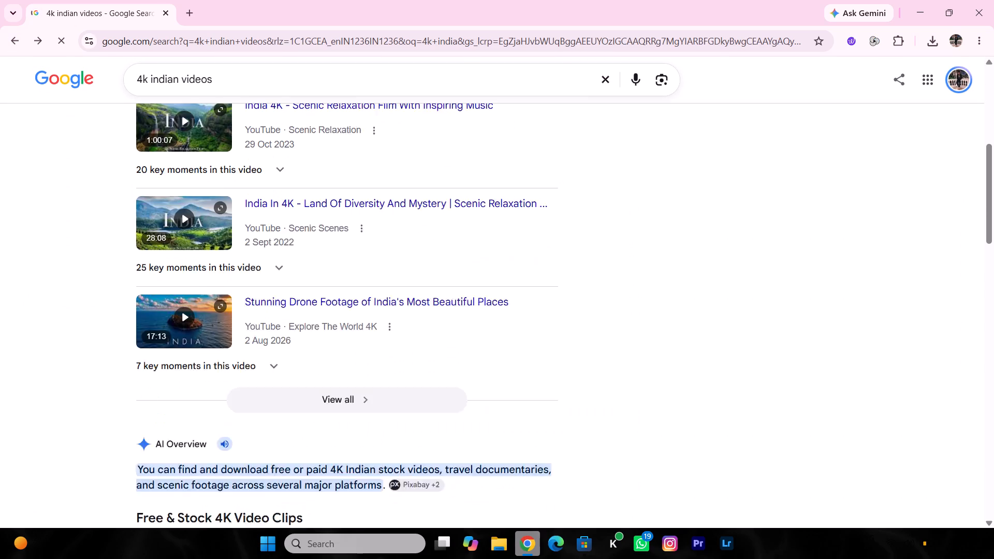
scroll(269, 248, "up", 5)
left_click(217, 298)
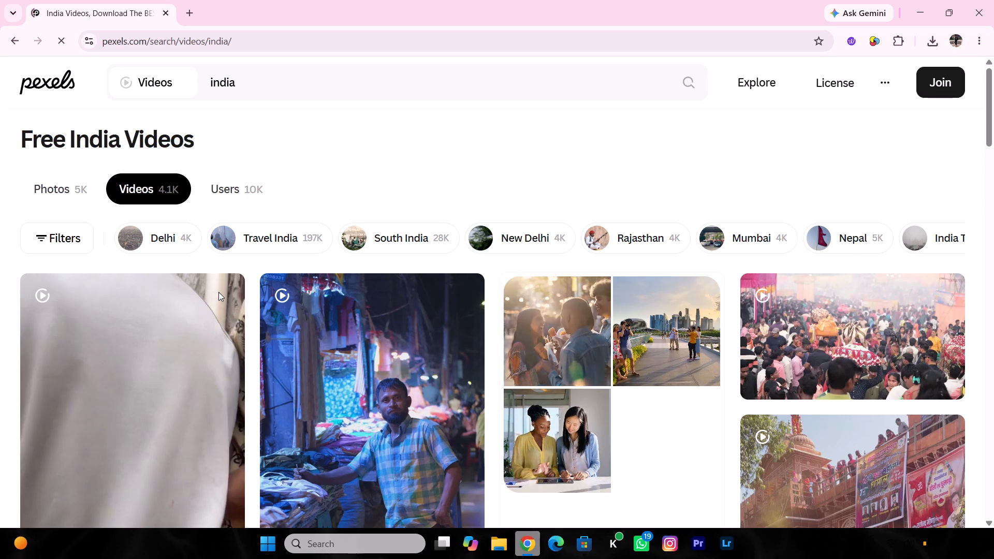
Look through the Pexels results for india videos for clips that suit the montage.
scroll(391, 293, "down", 14)
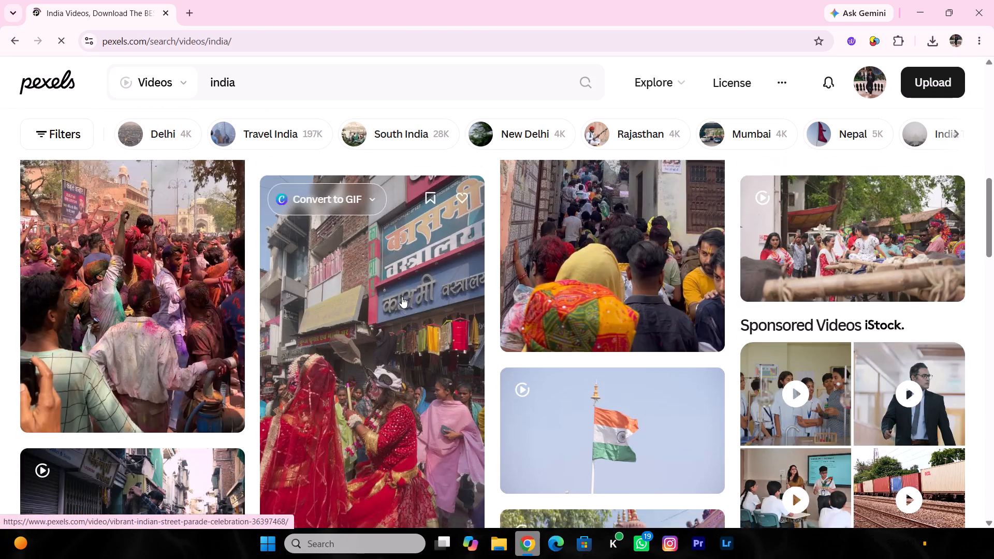
scroll(402, 297, "down", 8)
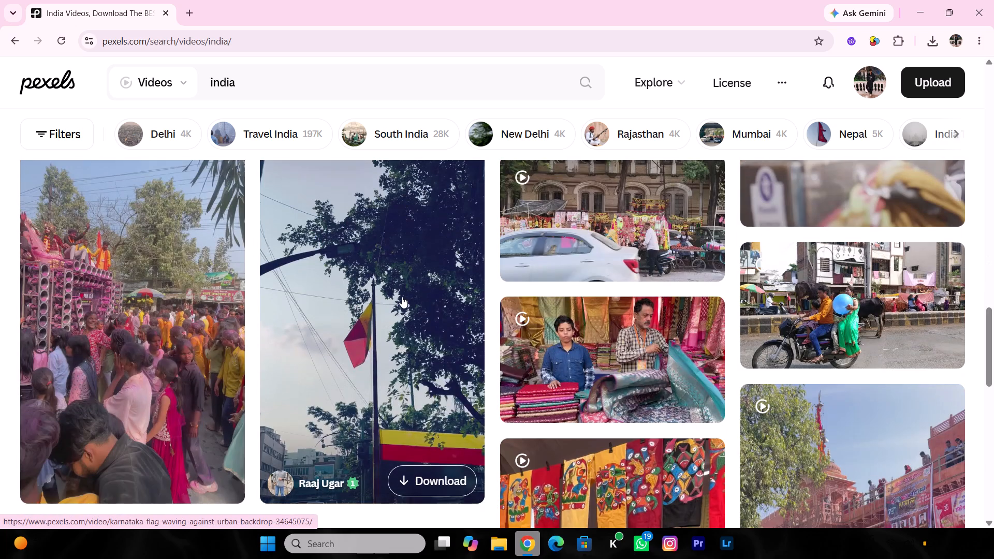
scroll(402, 297, "down", 11)
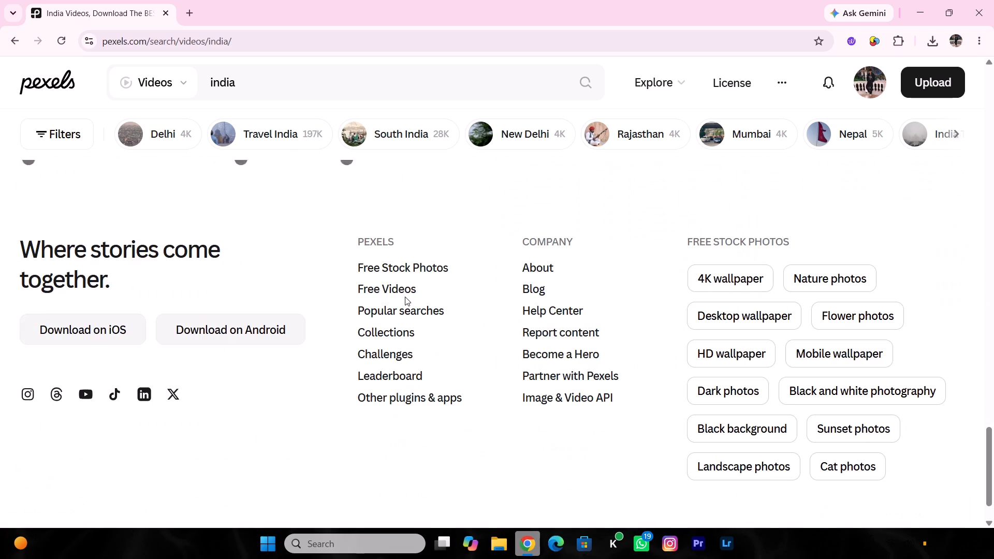
scroll(407, 295, "up", 2)
scroll(407, 295, "down", 12)
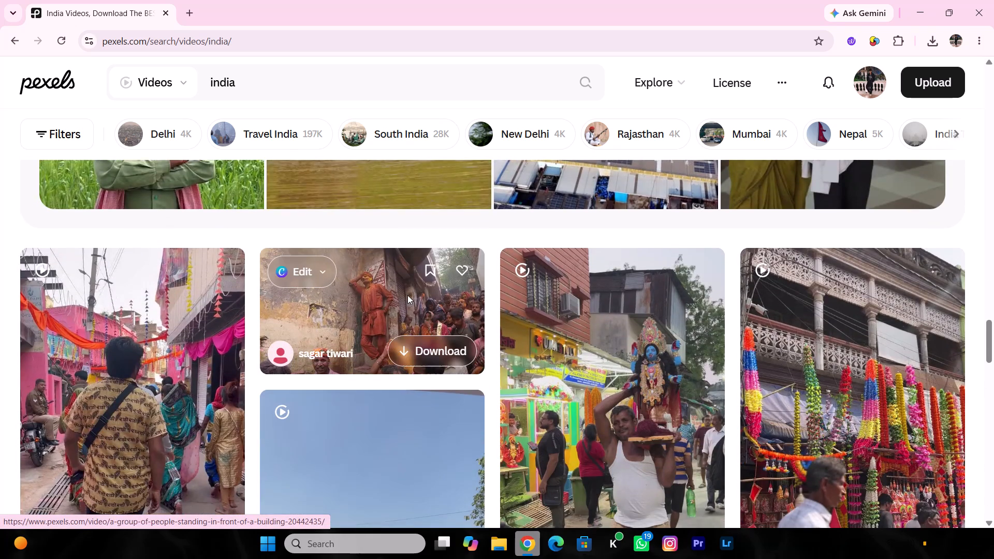
scroll(407, 295, "down", 2)
Change the Pexels video search to farmer india.
left_click(281, 86)
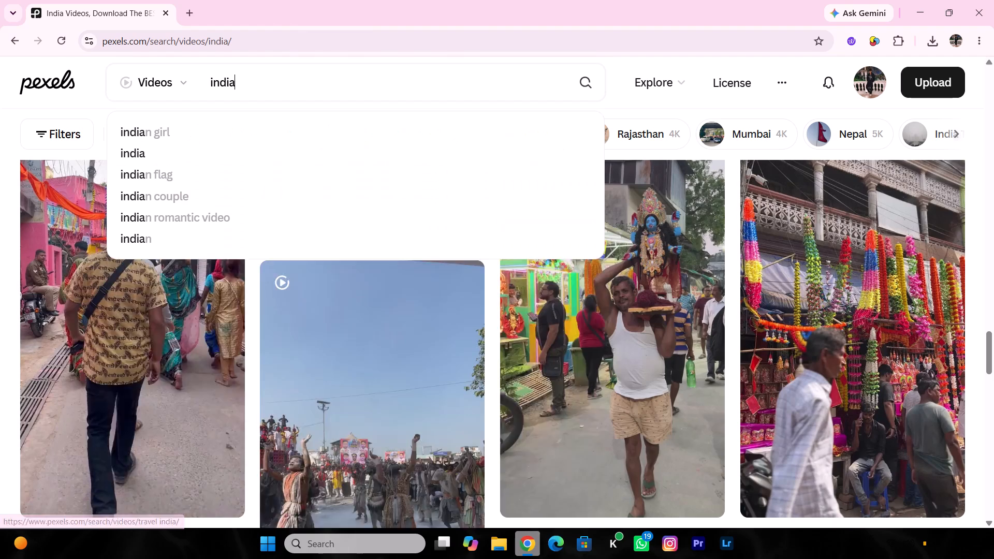
key("space")
type("farmer")
key("Return")
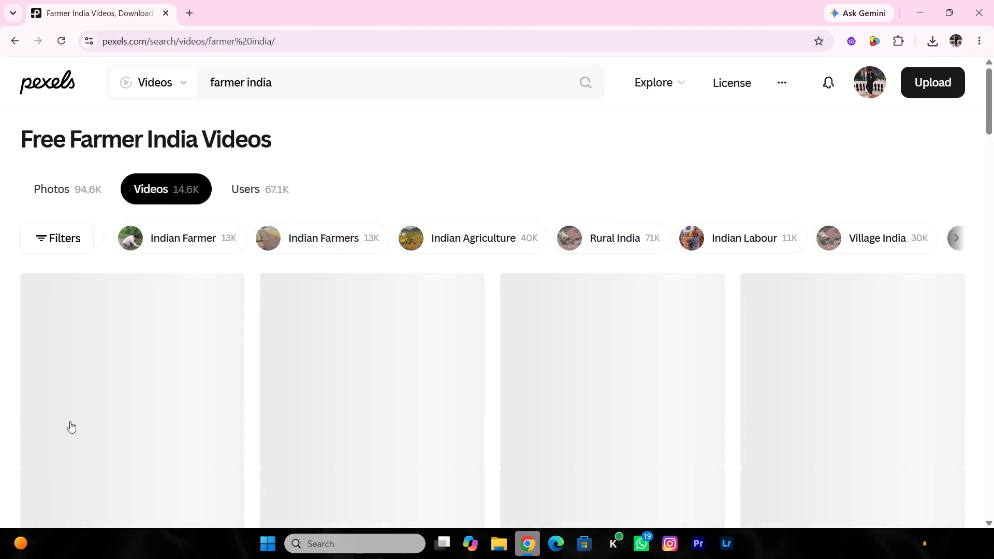
Download the rice harvester field clip from the farmer india results and dismiss the thank-you pop-up.
scroll(413, 326, "down", 4)
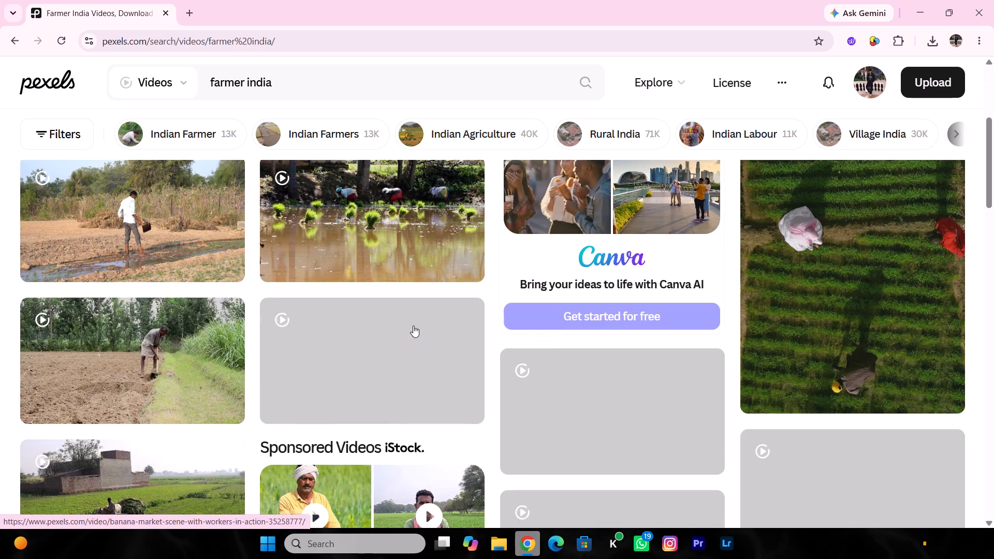
scroll(413, 326, "down", 1)
scroll(562, 337, "down", 2)
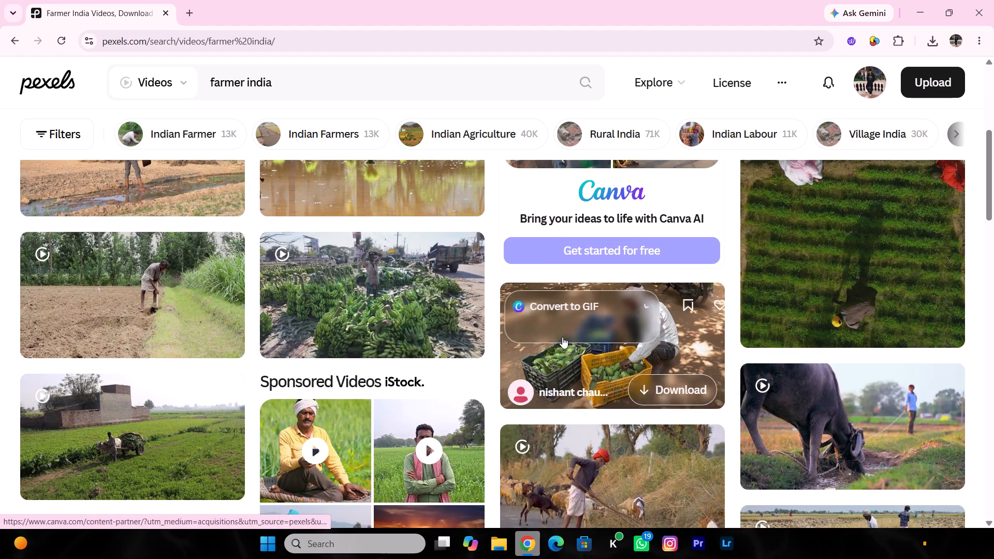
scroll(562, 337, "down", 1)
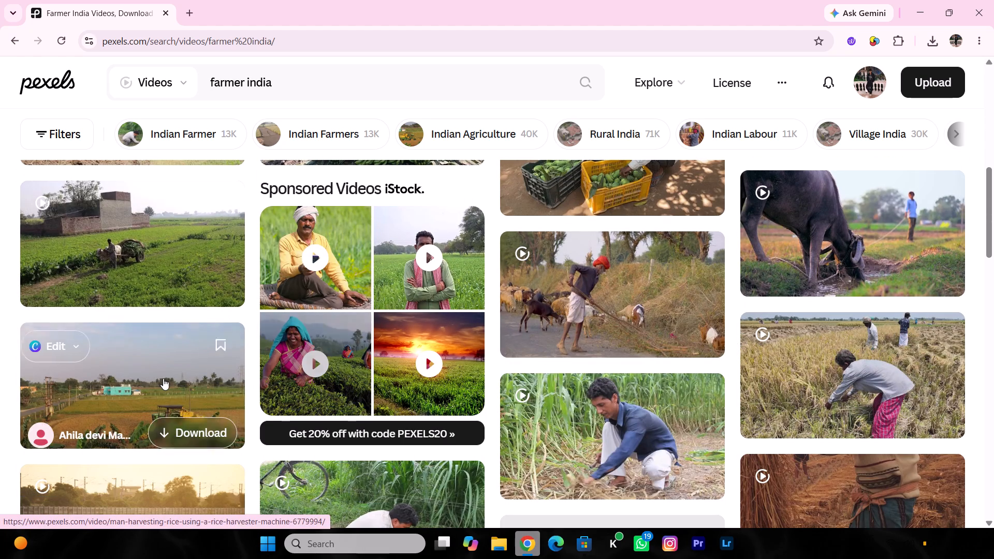
left_click(170, 416)
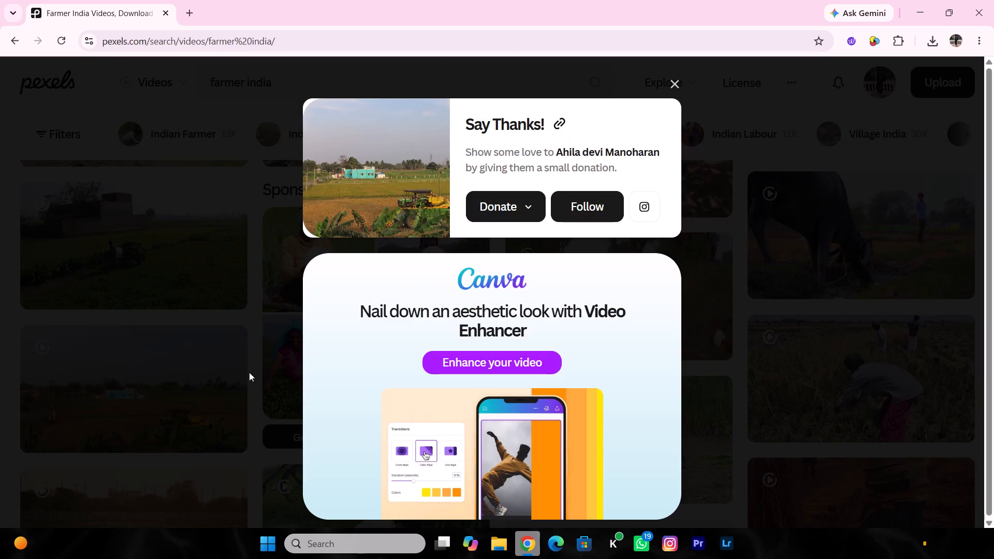
left_click(831, 95)
Download the golden-lit field clip with distant farm workers and check the recent download history.
scroll(354, 265, "down", 1)
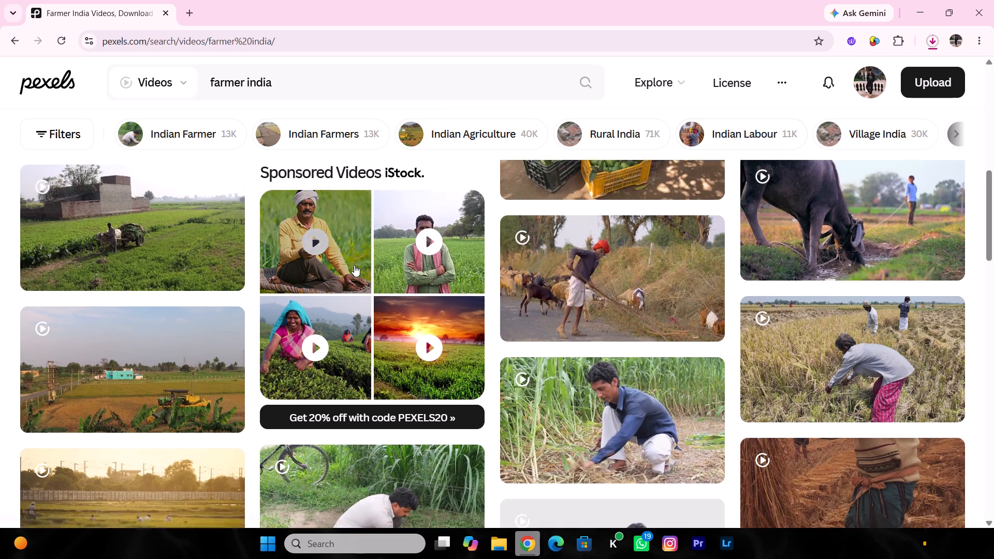
scroll(354, 265, "down", 1)
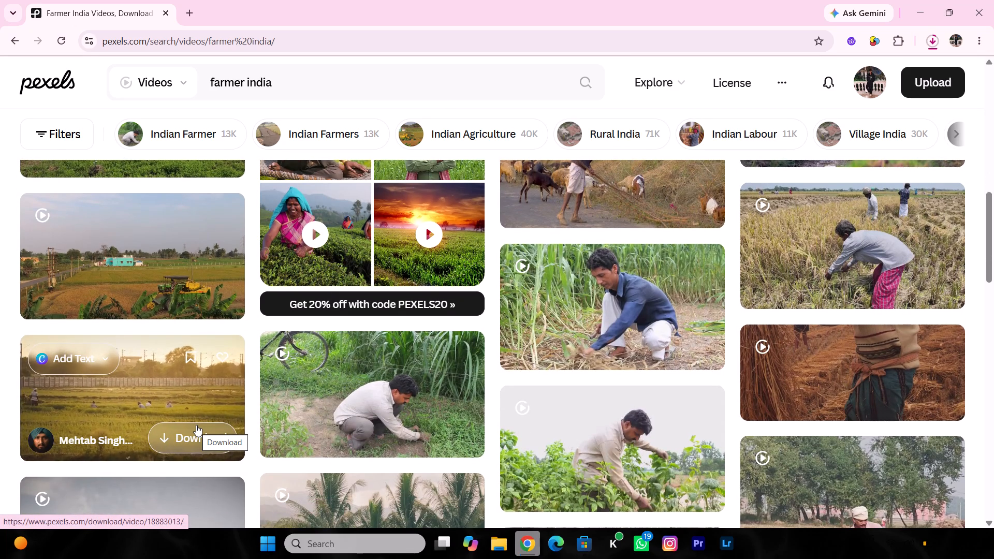
left_click(196, 425)
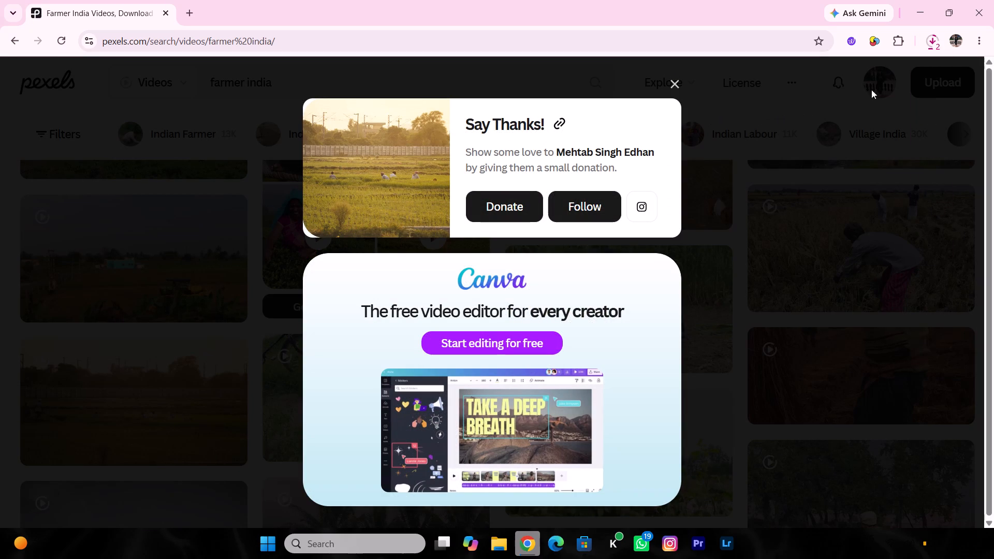
left_click(942, 33)
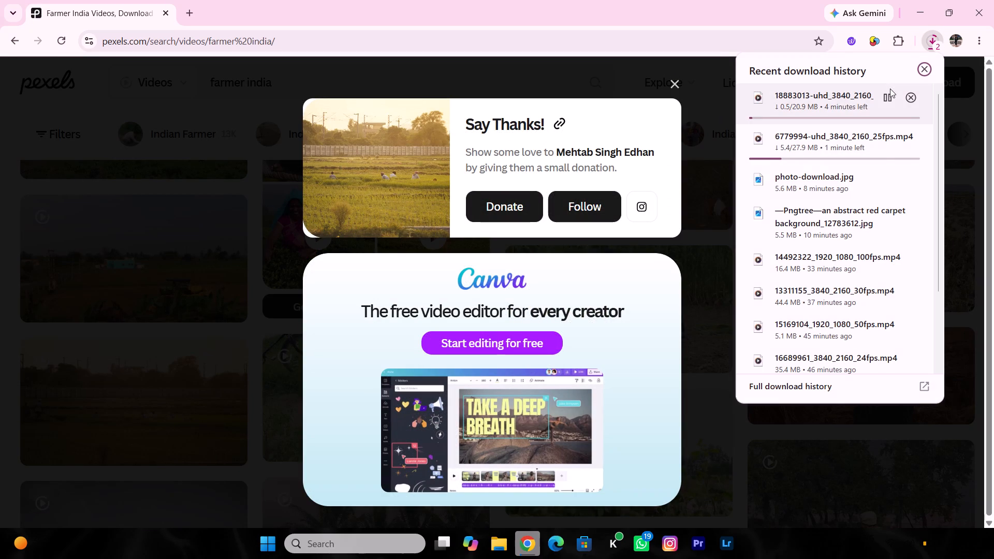
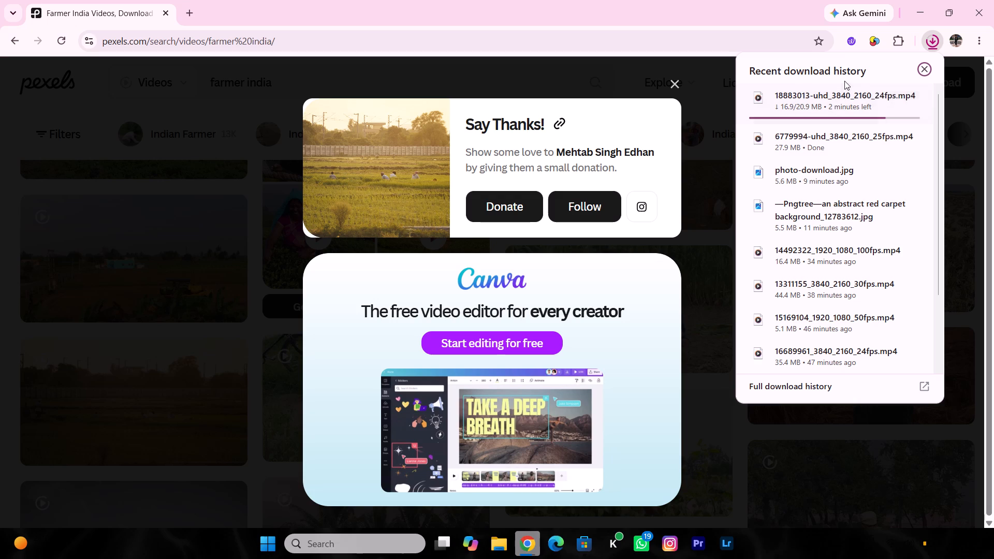
Bring the downloaded 6779994-uhd_3840_2160_25fps.mp4 rice harvester clip from Chrome into the beat 4 project bin in Premiere.
left_click_drag(820, 137, 701, 546)
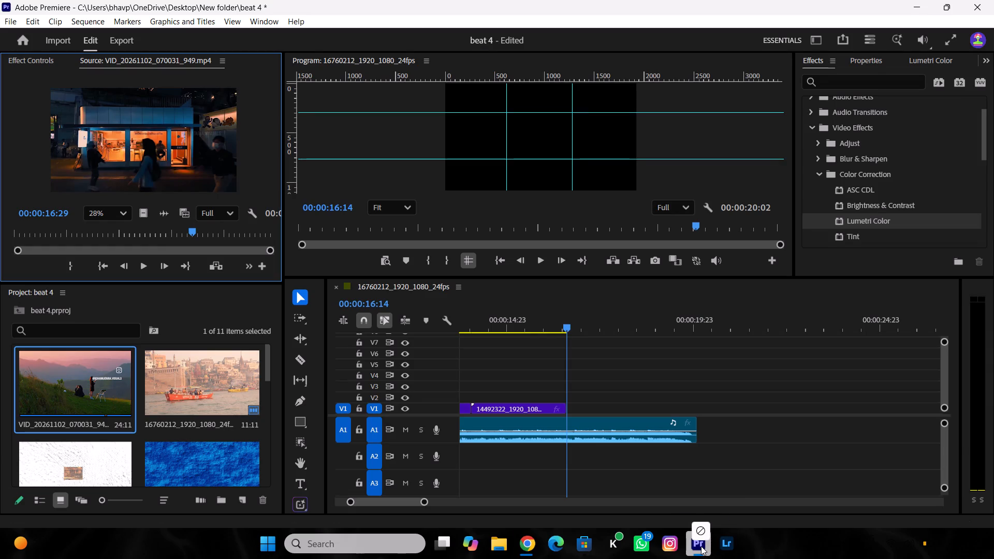
left_click_drag(701, 546, 231, 479)
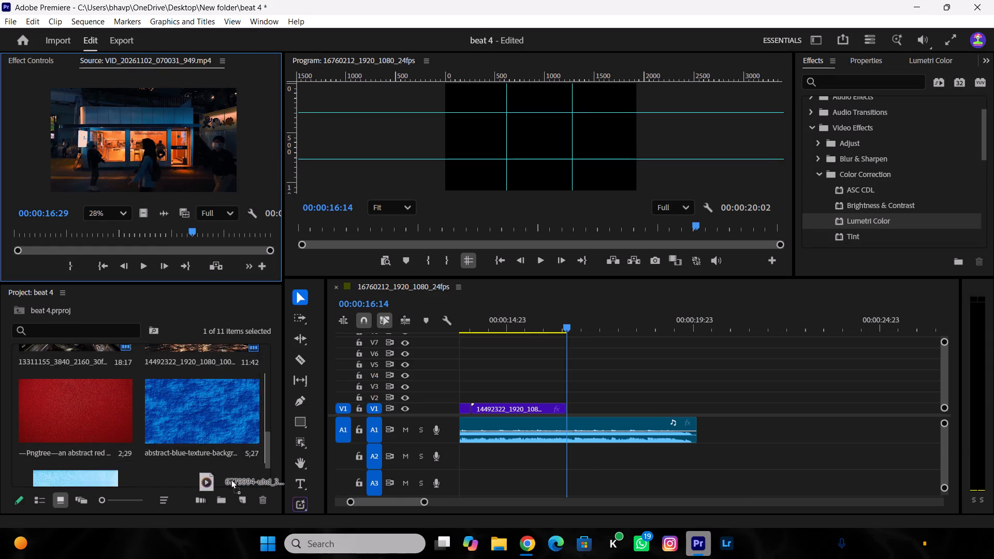
left_click_drag(231, 479, 230, 447)
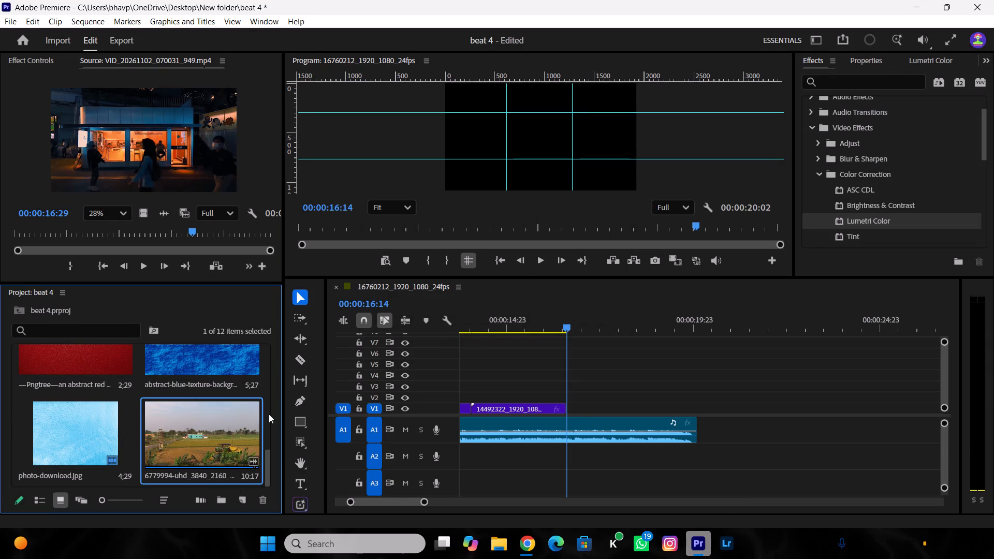
Place the rice harvester clip on track V2 starting at the playhead, 00:00:16:14, right where the V1 footage ends.
left_click_drag(197, 435, 567, 376)
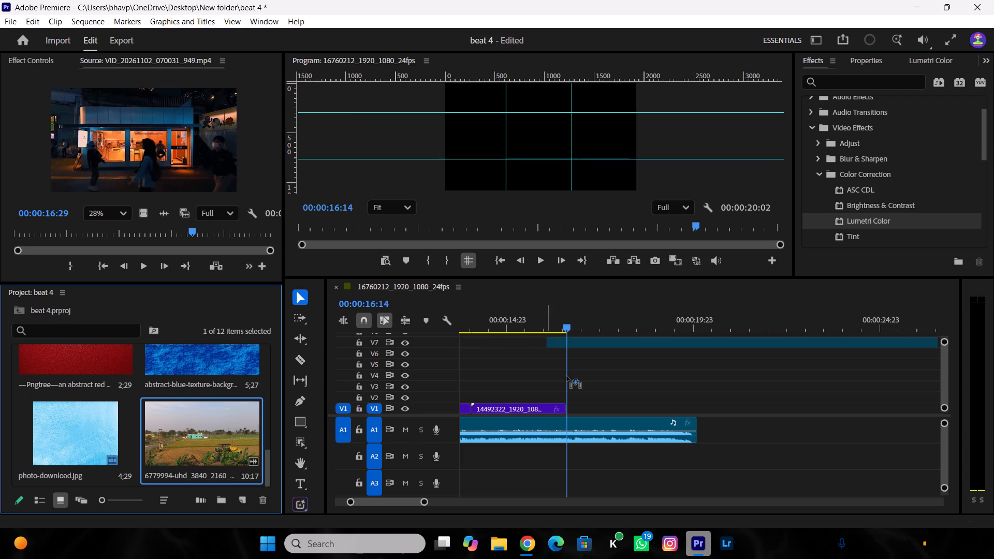
left_click_drag(567, 376, 571, 400)
Unlink the audio from the video of the rice harvester clip on V2.
left_click(571, 400)
right_click(594, 400)
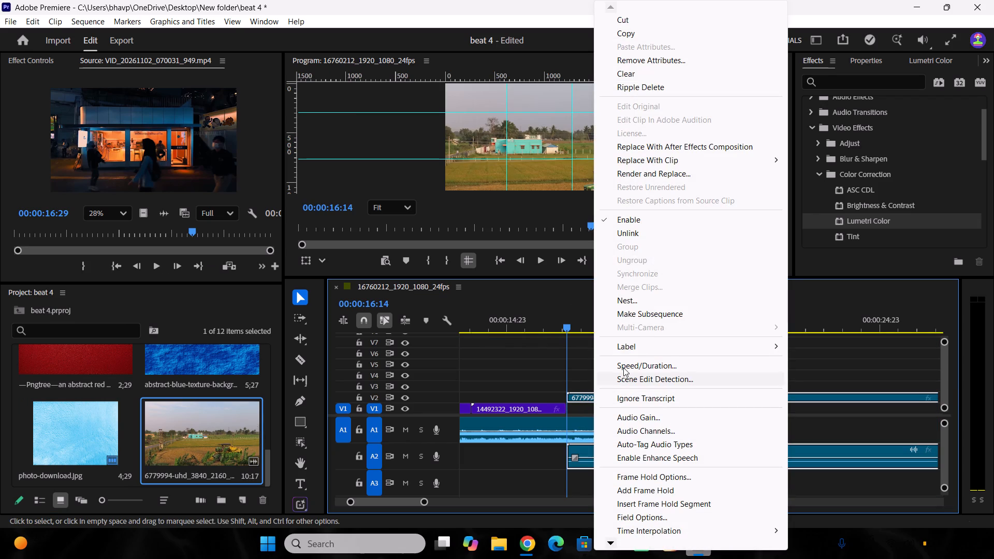
left_click(646, 236)
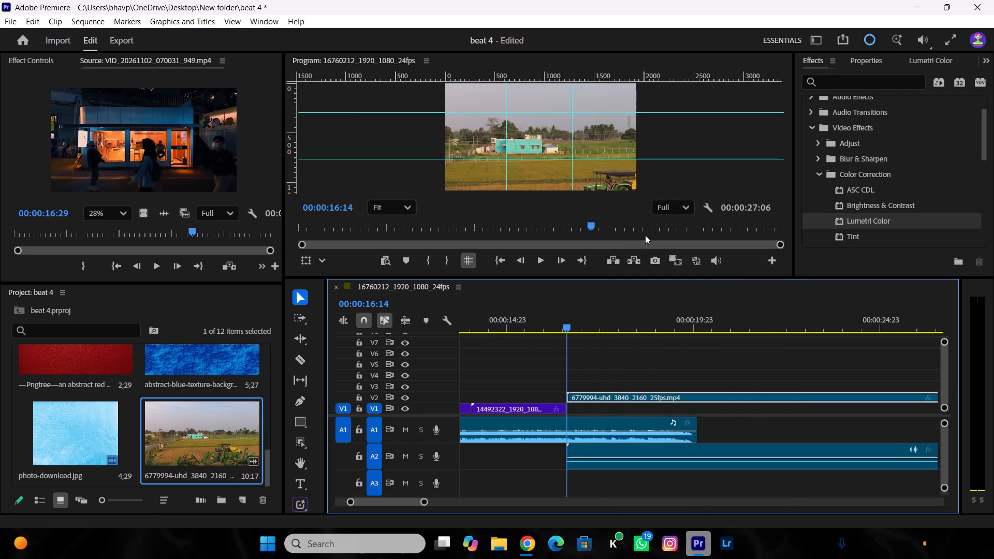